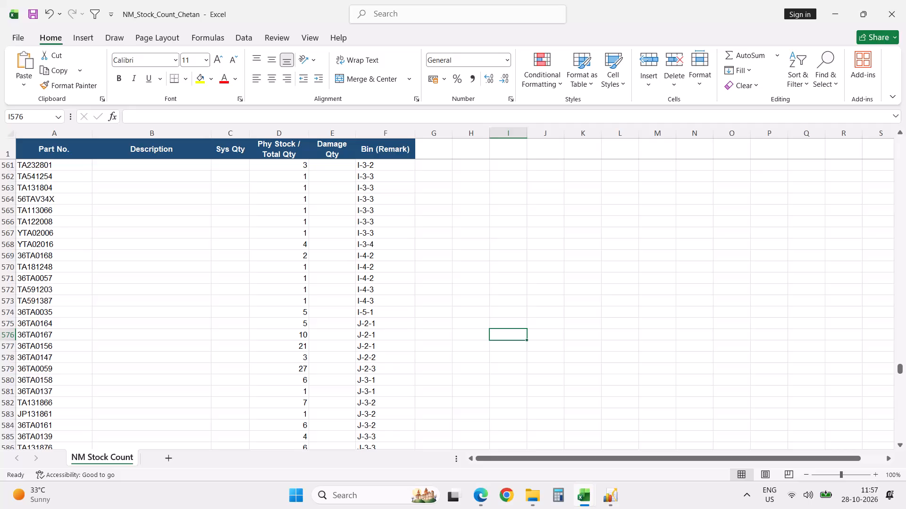
Create a new blank workbook and paste the copied content starting at cell A1.
key("alt+f")
key("n")
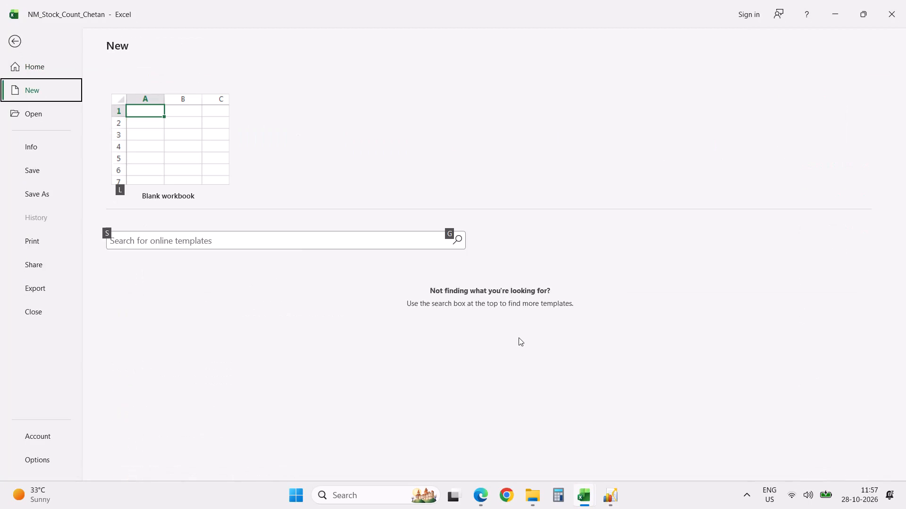
left_click(172, 131)
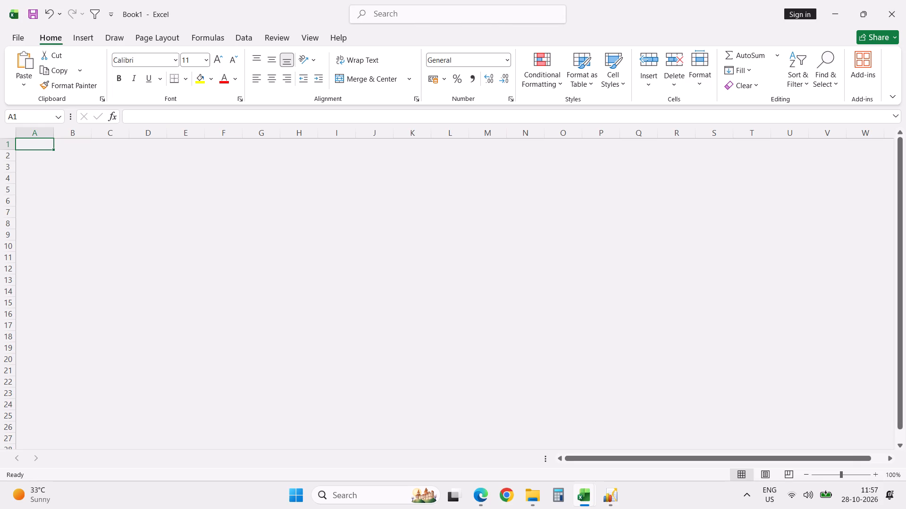
key("ctrl+v")
Switch back to the NM Stock Count workbook.
key("alt+Tab")
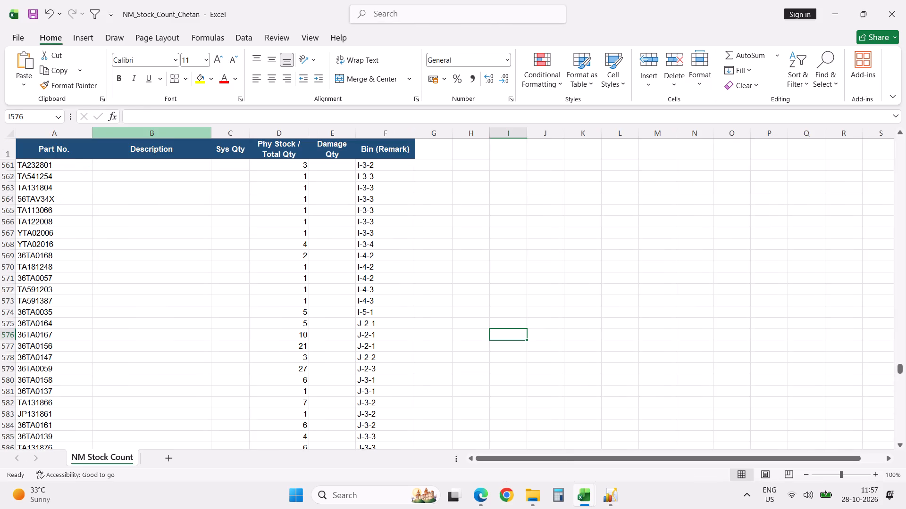
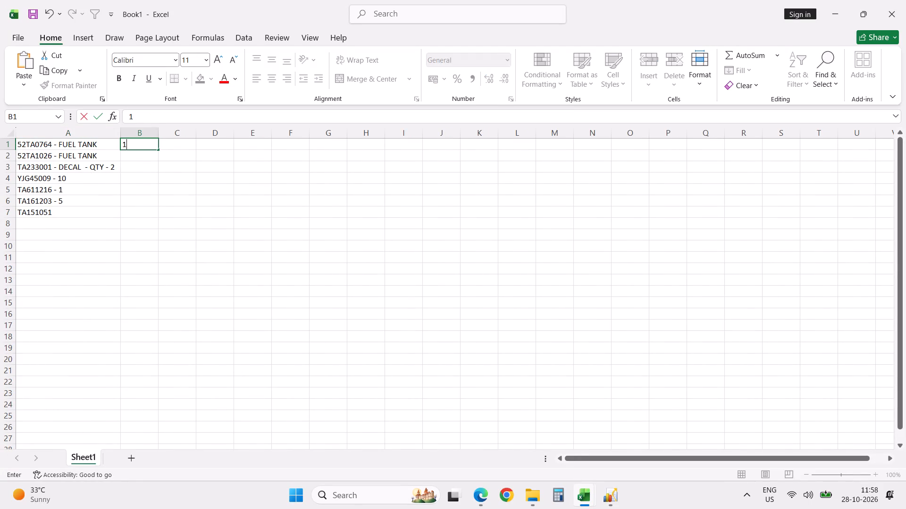
Enter the quantities 1, 2, 10, 1, 5 and 1 in cells B2 to B7 beside the part entries.
key("1")
key("Return")
key("2")
key("Return")
type("10")
key("Return")
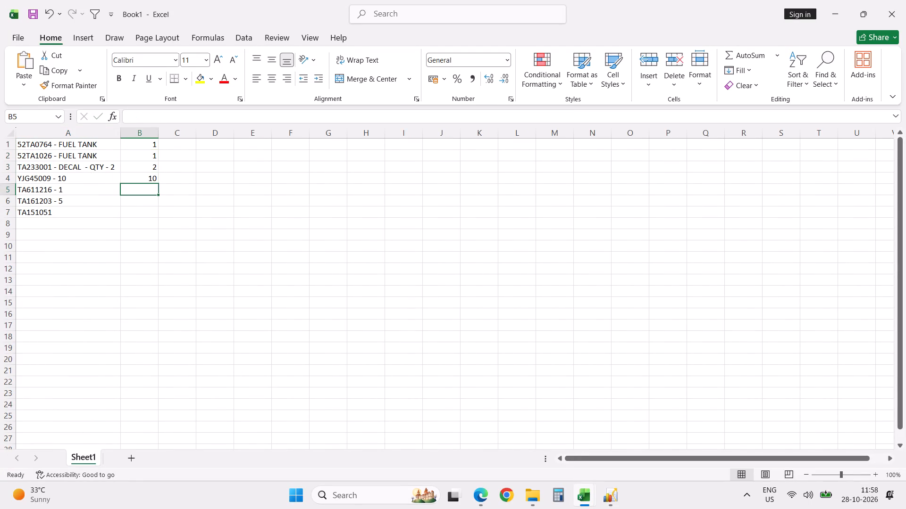
key("1")
key("Return")
key("5")
key("Return")
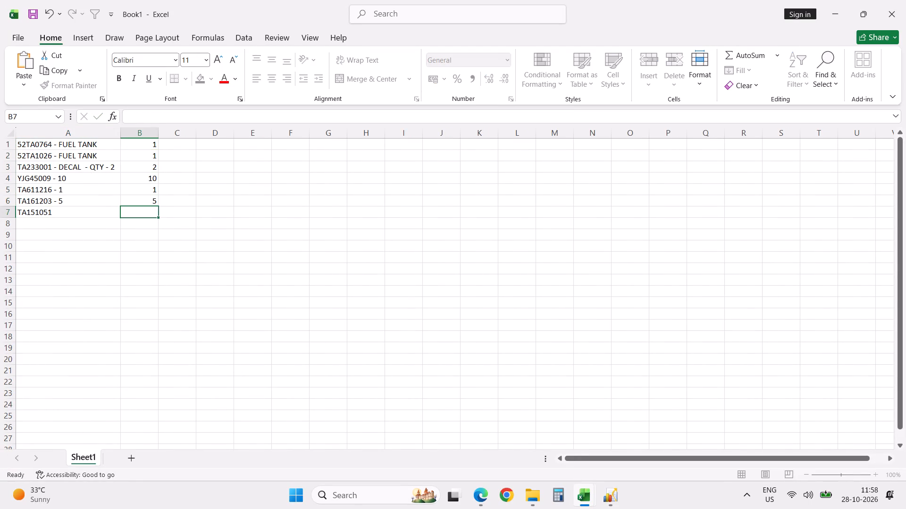
key("1")
key("Return")
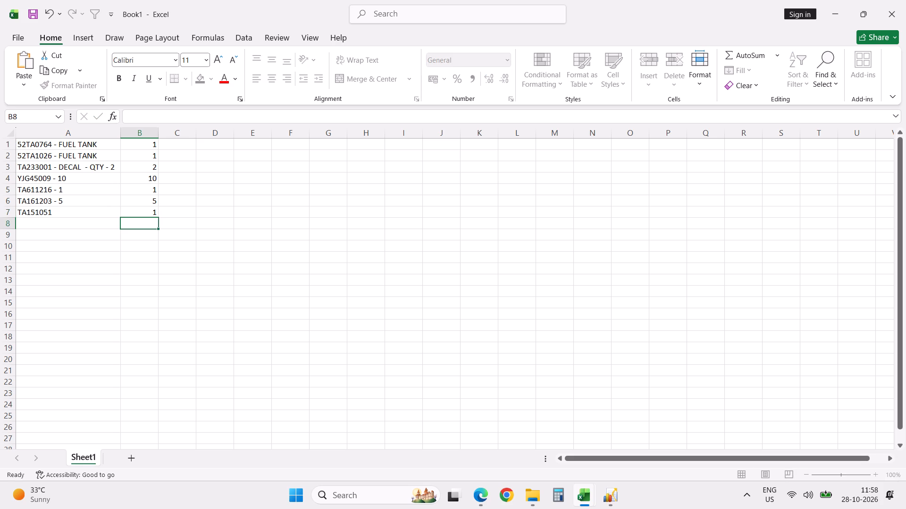
Remove the fuel tank description from cell A1, leaving only the part code 52TA0764.
left_click(101, 143)
left_click(255, 117)
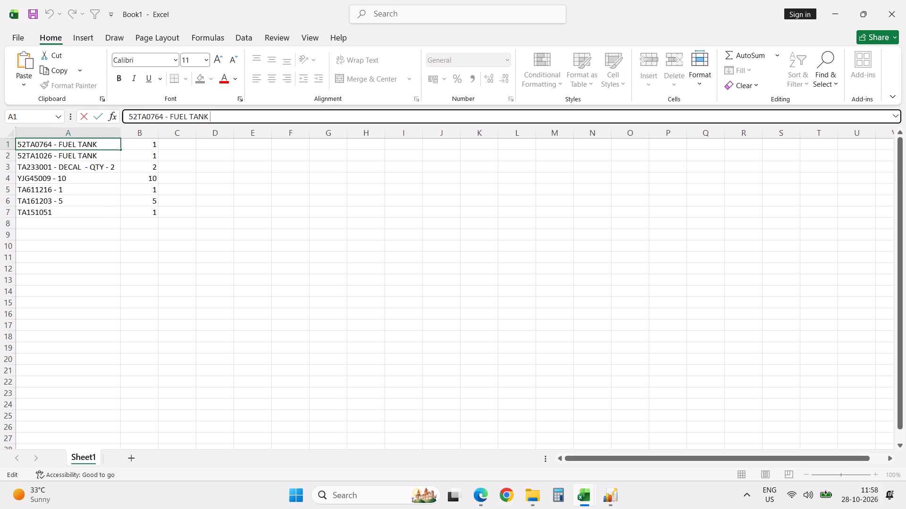
key("BackSpace")
key("BackSpace")
key("BackSpace")
key("BackSpace")
key("BackSpace")
key("BackSpace")
key("BackSpace")
key("BackSpace")
key("BackSpace")
key("BackSpace")
key("BackSpace")
key("BackSpace")
key("BackSpace")
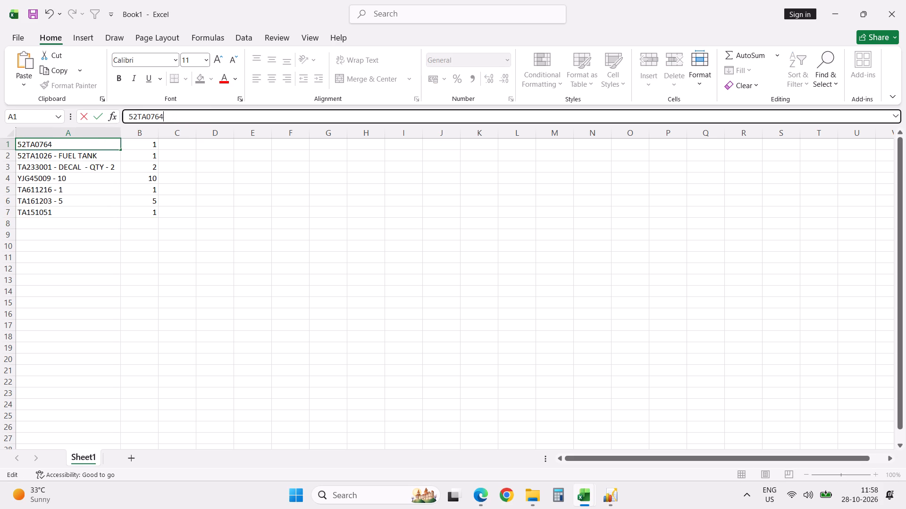
key("Return")
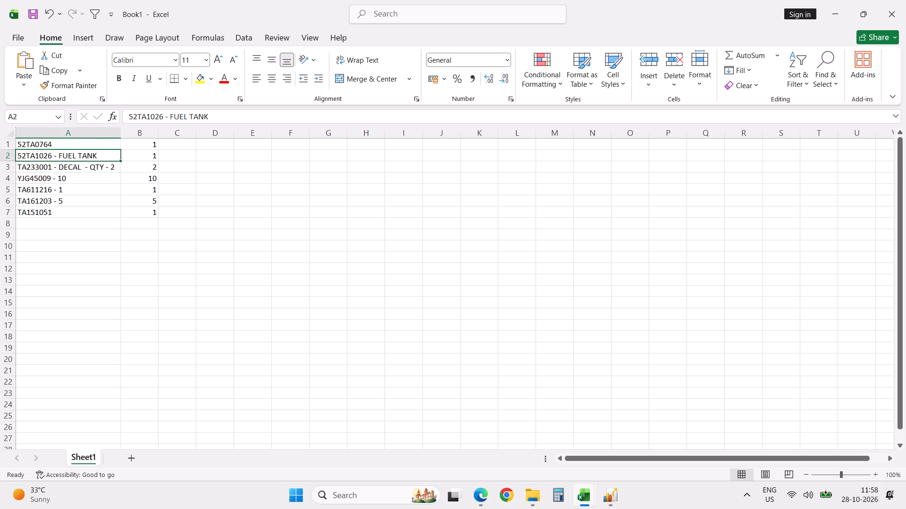
Remove the fuel tank description from cell A2, leaving only the part code 52TA1026.
left_click(255, 117)
key("BackSpace")
key("BackSpace")
key("BackSpace")
key("BackSpace")
key("BackSpace")
key("BackSpace")
key("BackSpace")
key("BackSpace")
key("BackSpace")
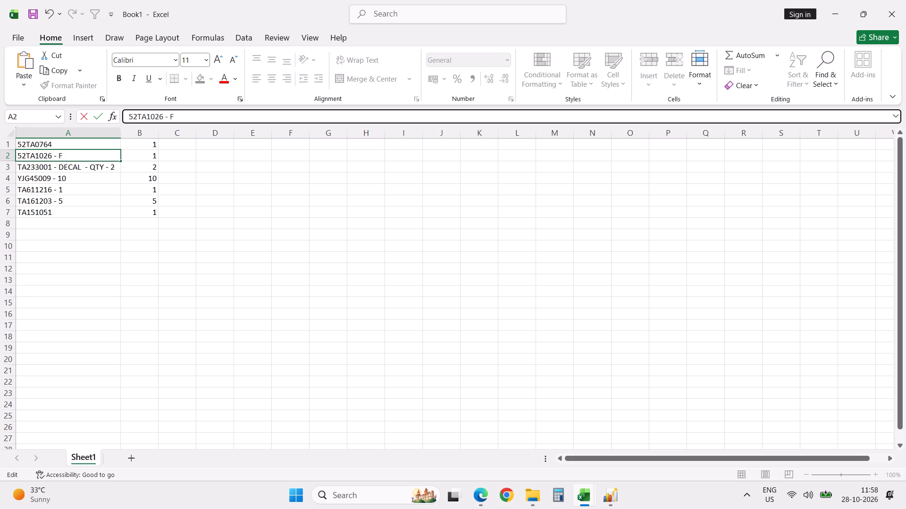
key("BackSpace")
key("BackSpace")
key("BackSpace")
key("Return")
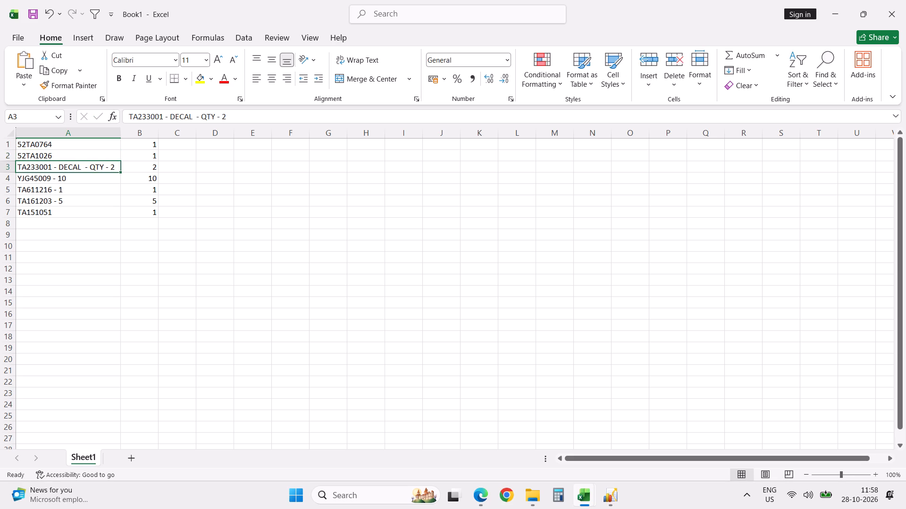
Remove the decal description and quantity text from cell A3, leaving only the part code TA233001.
left_click(255, 117)
key("BackSpace")
key("BackSpace")
key("BackSpace")
key("BackSpace")
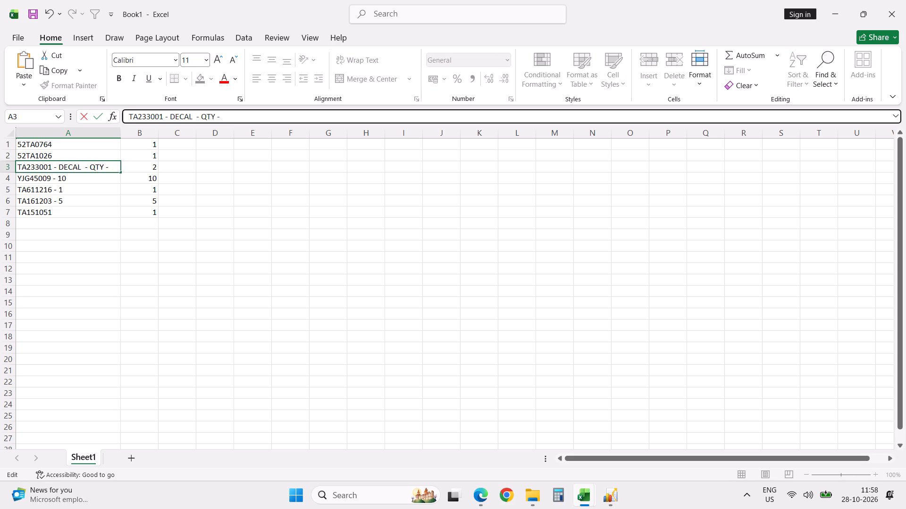
key("BackSpace")
key("BackSpace")
key("BackSpace")
key("BackSpace")
key("BackSpace")
key("BackSpace")
key("BackSpace")
key("BackSpace")
key("BackSpace")
key("BackSpace")
key("BackSpace")
key("BackSpace")
key("BackSpace")
key("BackSpace")
key("BackSpace")
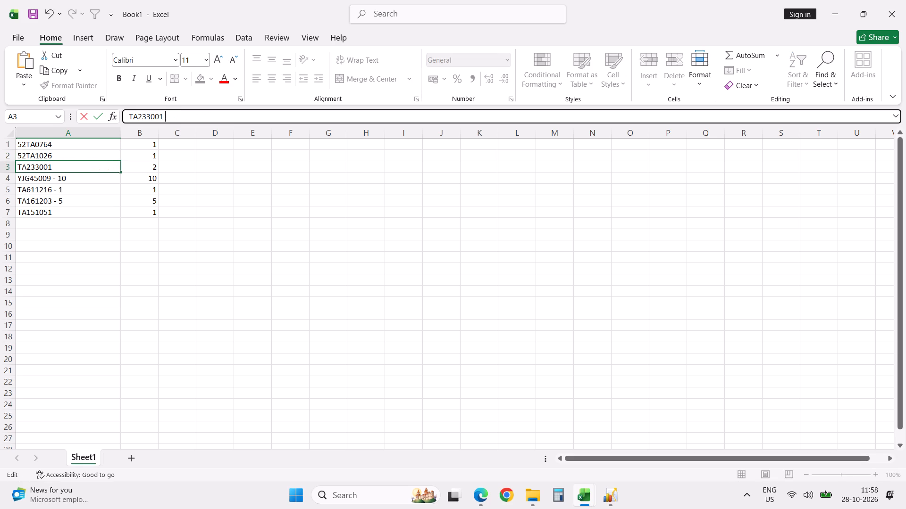
key("BackSpace")
key("Return")
Remove the quantity suffix from cell A4, leaving only the part code YJG45009.
left_click(255, 117)
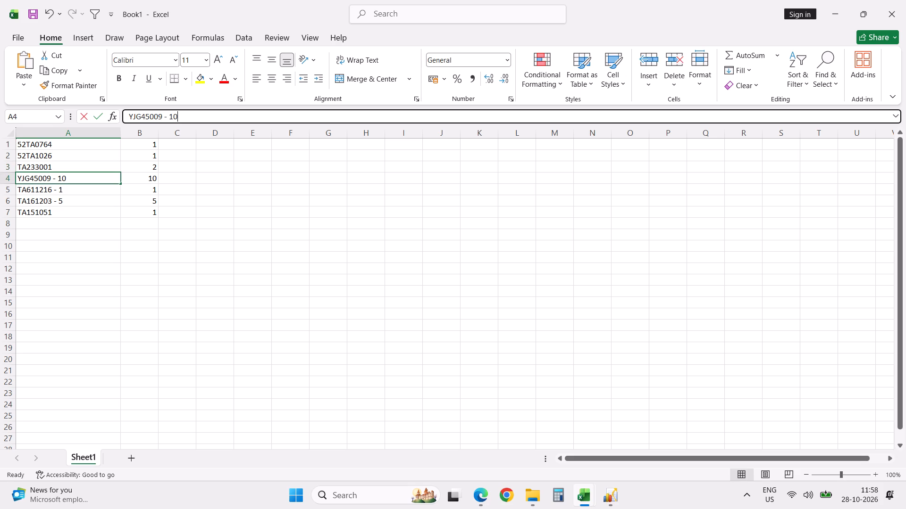
key("BackSpace")
key("BackSpace")
key("BackSpace")
key("BackSpace")
key("BackSpace")
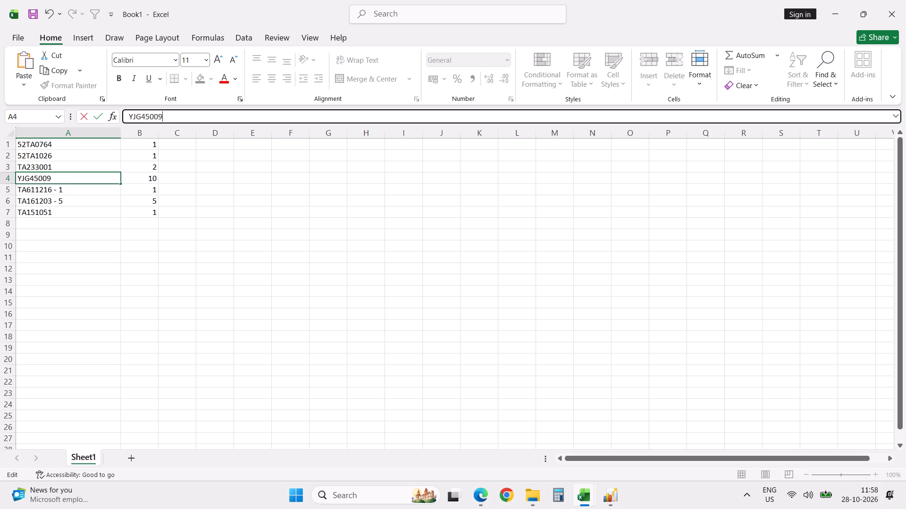
key("Return")
Remove the quantity suffix from cell A5, leaving only the part code TA611216.
left_click(255, 117)
key("BackSpace")
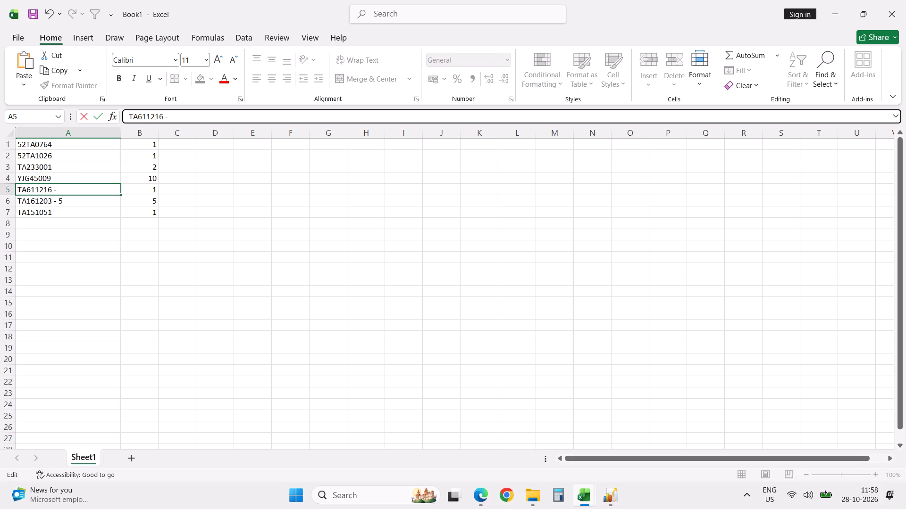
key("BackSpace")
key("BackSpace")
key("BackSpace")
key("Return")
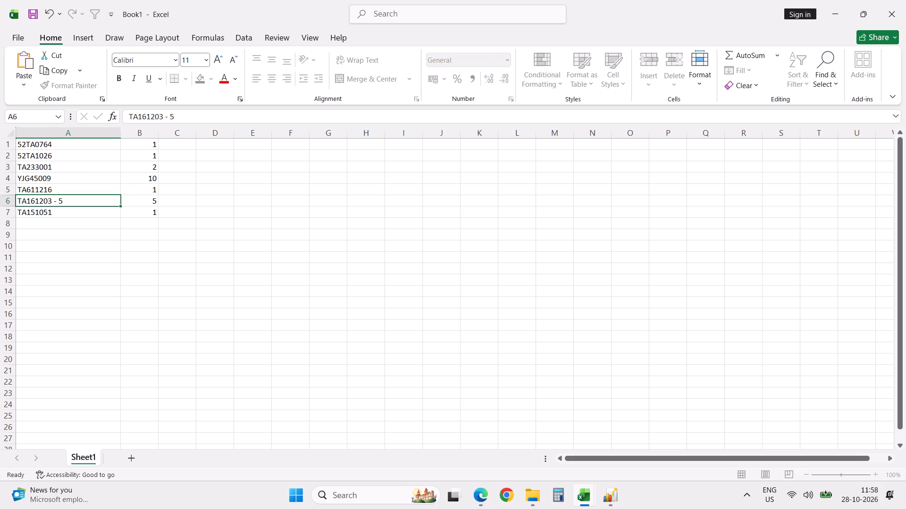
Remove the quantity suffix from cell A6, leaving only the part code TA161203.
left_click(255, 117)
key("BackSpace")
key("BackSpace")
key("BackSpace")
key("BackSpace")
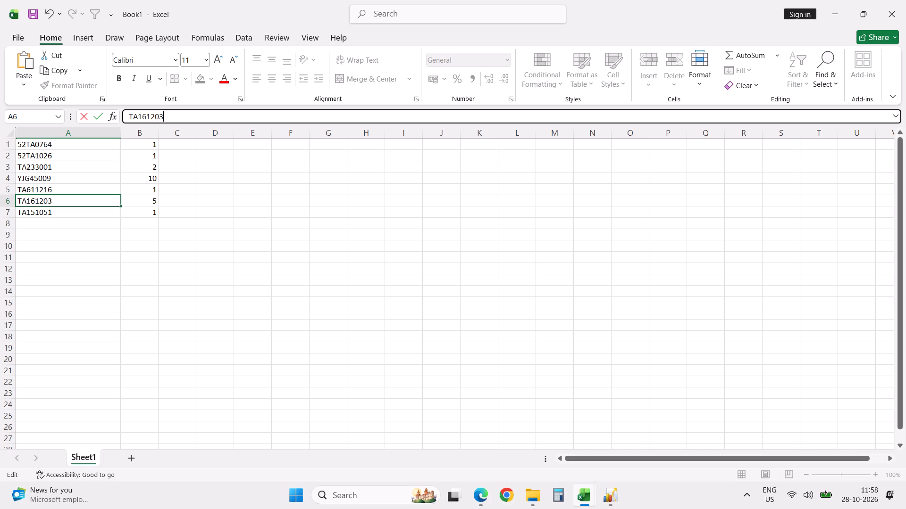
key("Return")
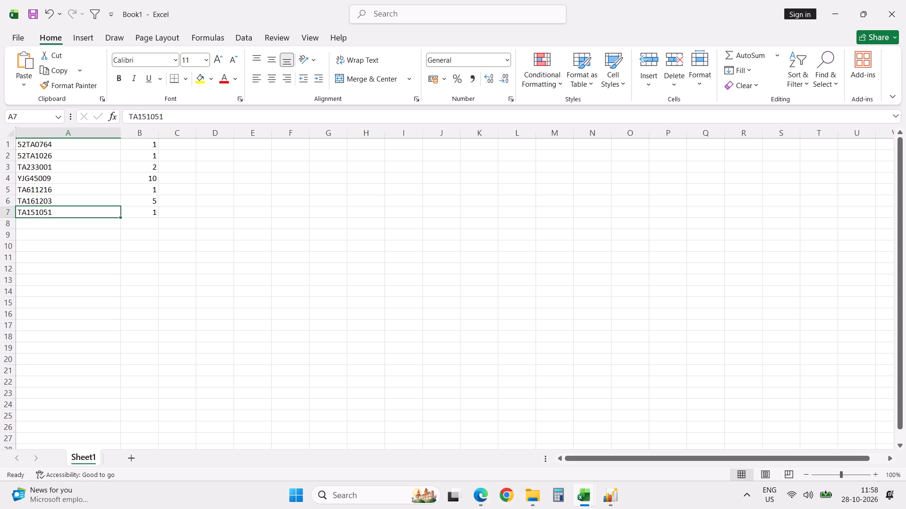
Insert a blank column between the part codes and the quantities.
left_click(131, 134)
key("ctrl+plus")
left_click(176, 185)
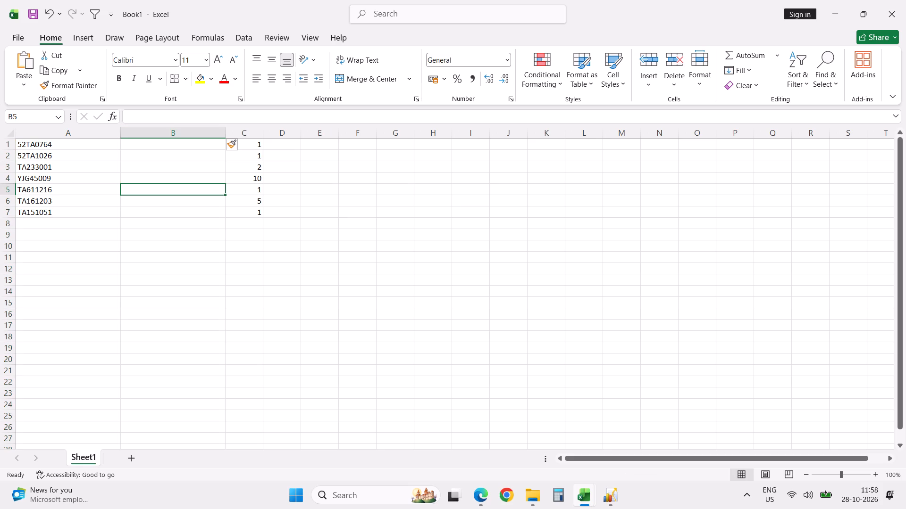
Open the recent workbook Part Stock Valuation-28102026 and enable its content.
key("alt+f")
key("o")
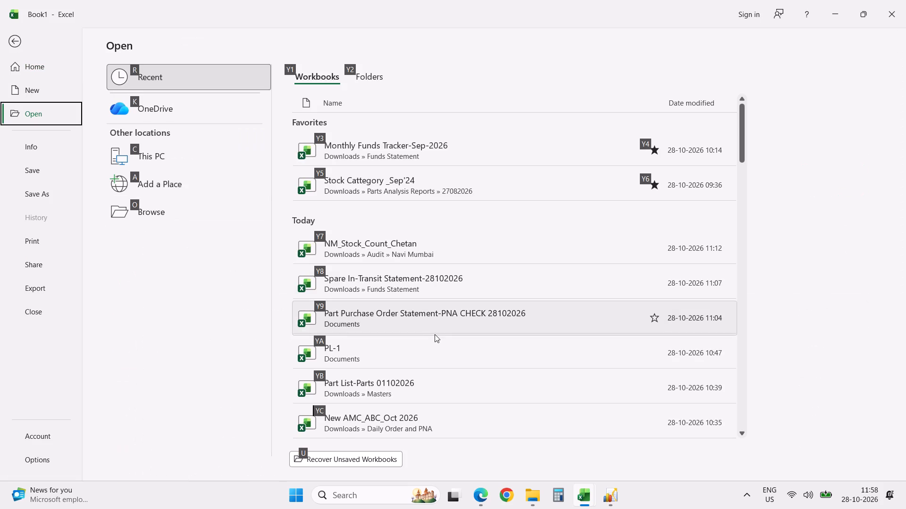
scroll(436, 335, "down", 6)
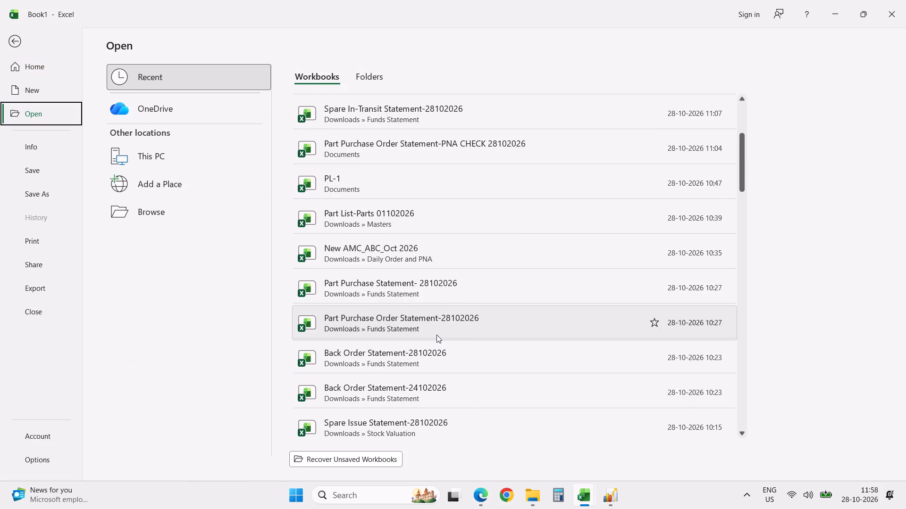
scroll(436, 335, "down", 3)
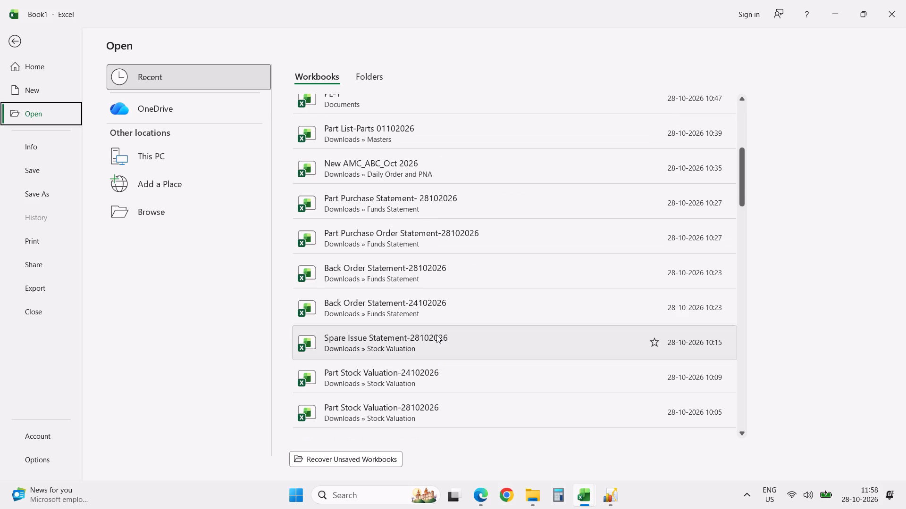
double_click(436, 416)
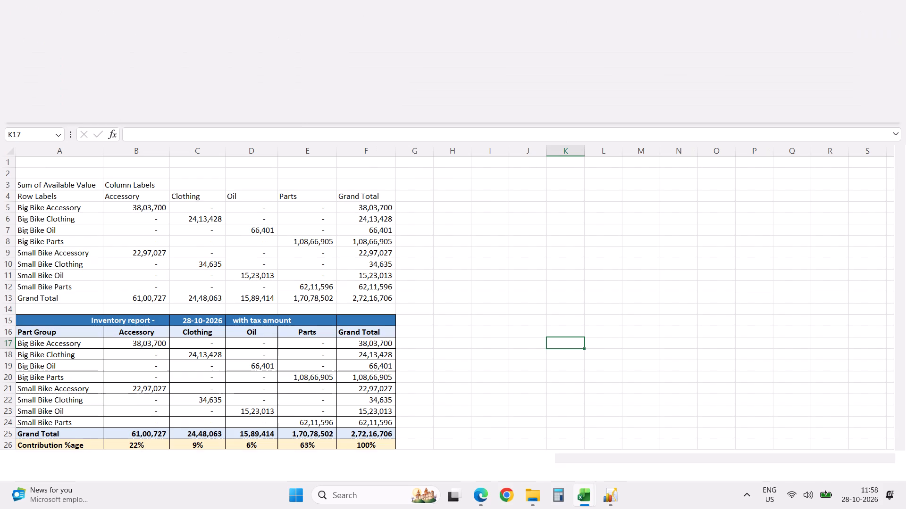
left_click(293, 113)
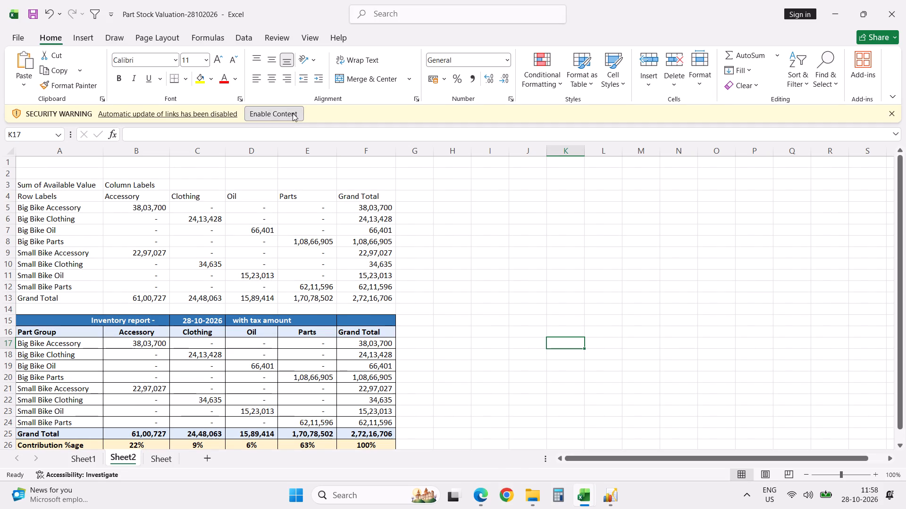
Create a PivotTable on a new worksheet from the stock data on the sheet named Sheet.
left_click(163, 459)
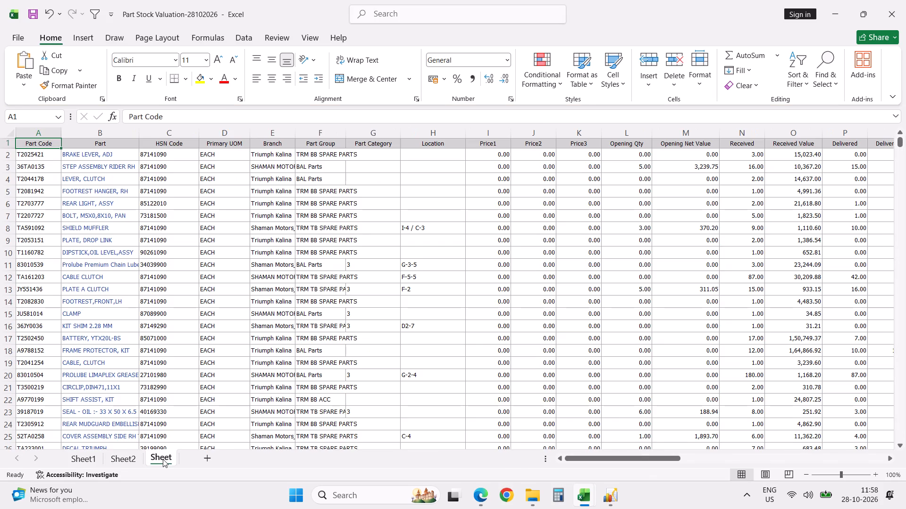
key("alt+d")
type("pn")
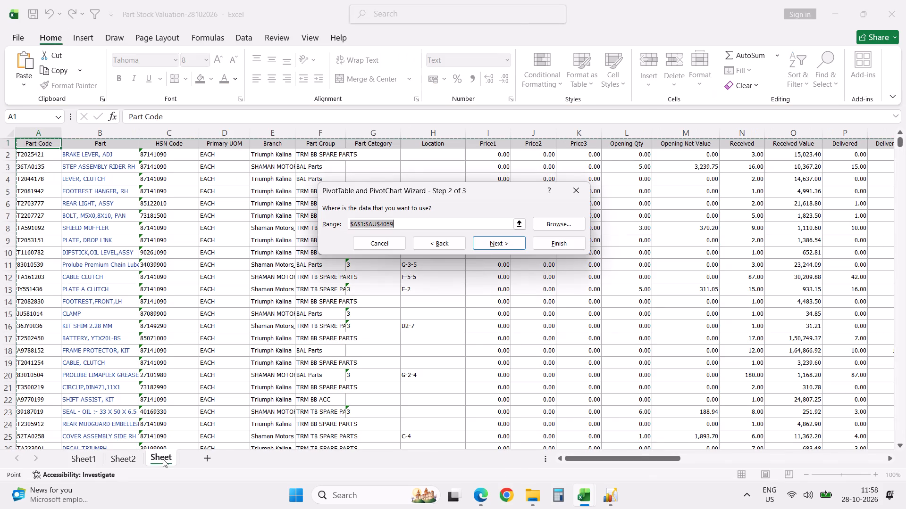
left_click(582, 247)
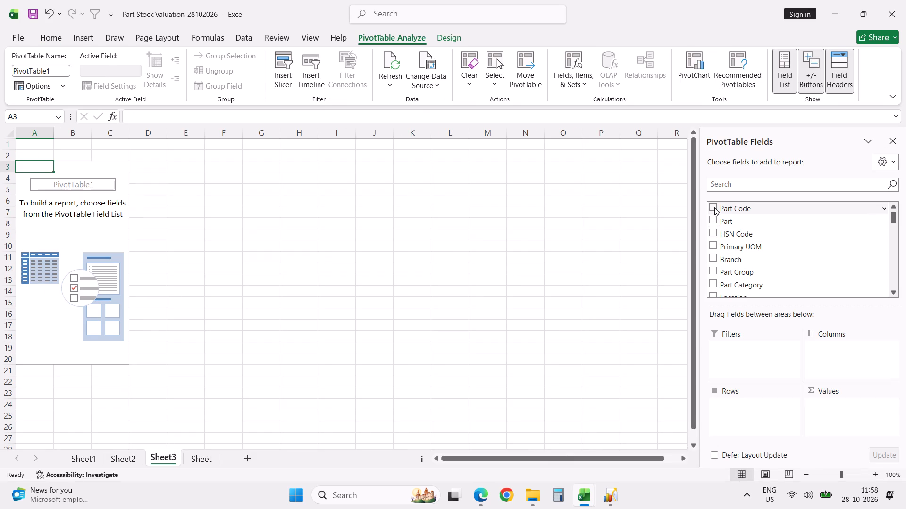
Build the PivotTable with Part Code and Part as rows, Branch as columns and the sum of Available as values.
left_click(714, 207)
left_click(714, 221)
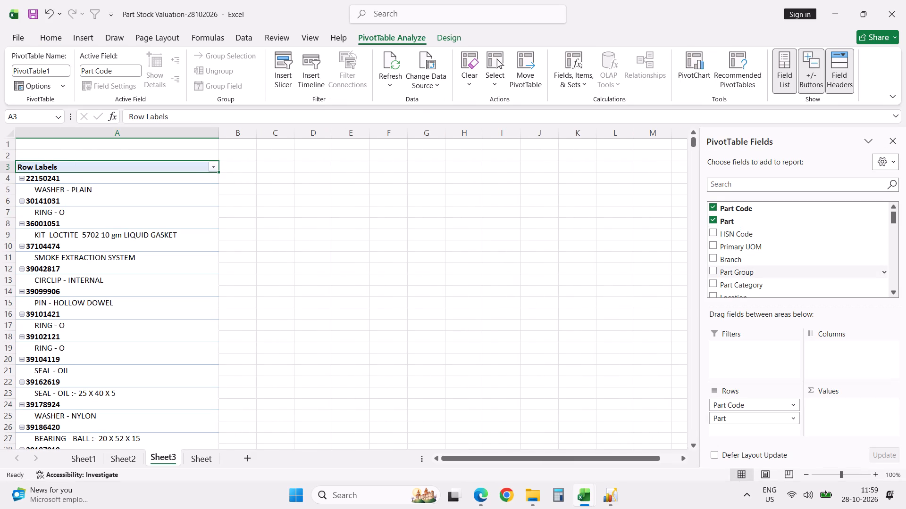
left_click_drag(734, 262, 853, 356)
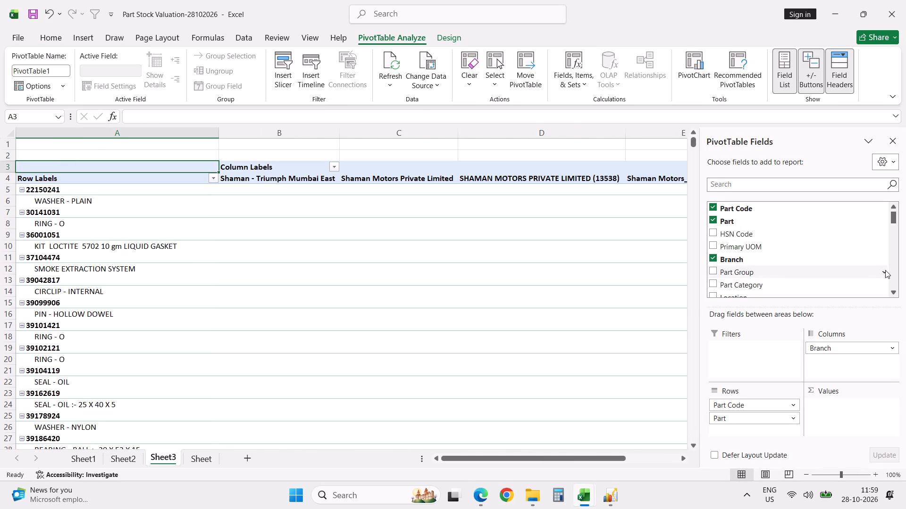
left_click_drag(895, 221, 897, 246)
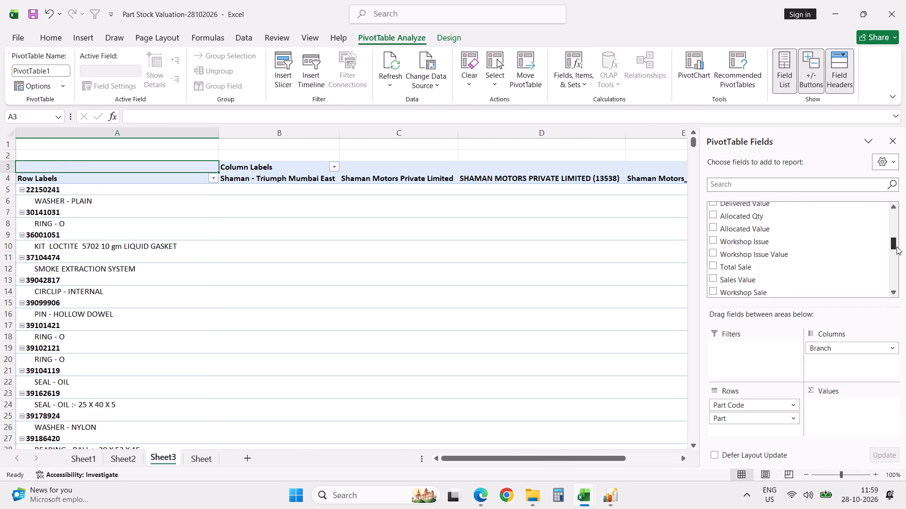
left_click_drag(897, 246, 899, 262)
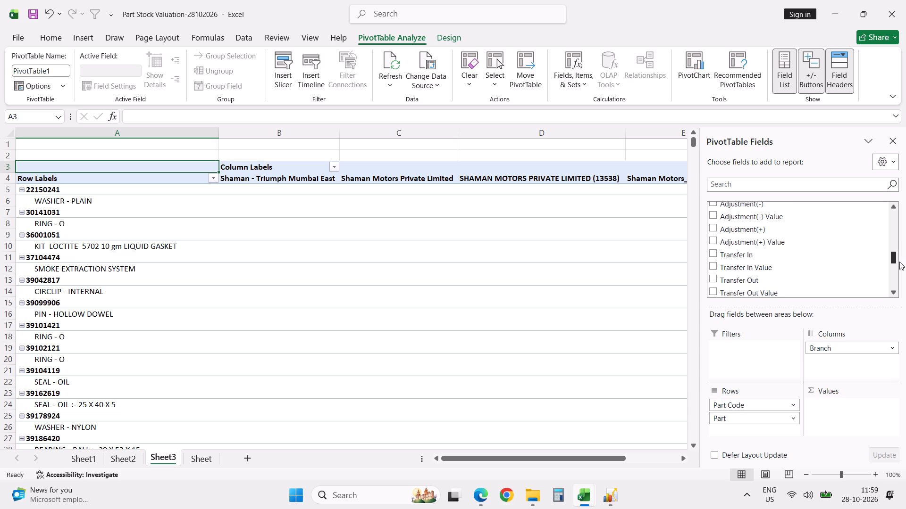
left_click_drag(899, 262, 901, 273)
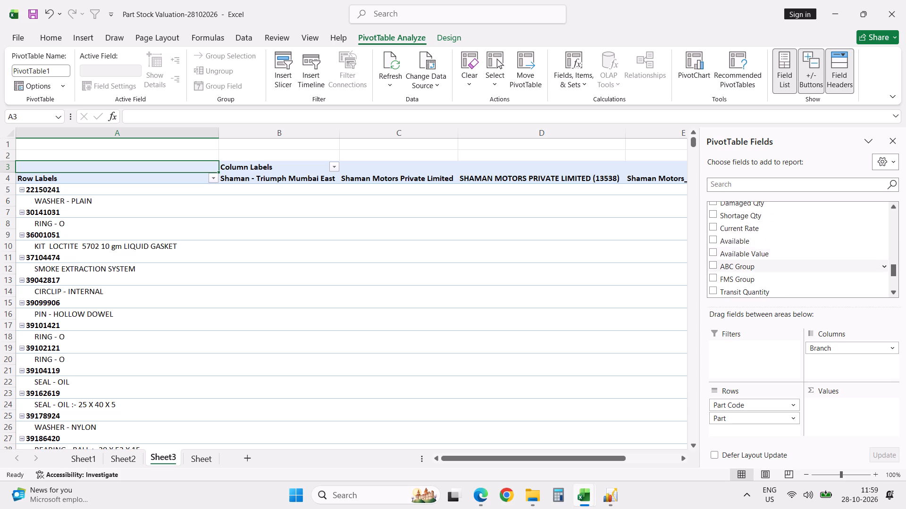
left_click(714, 240)
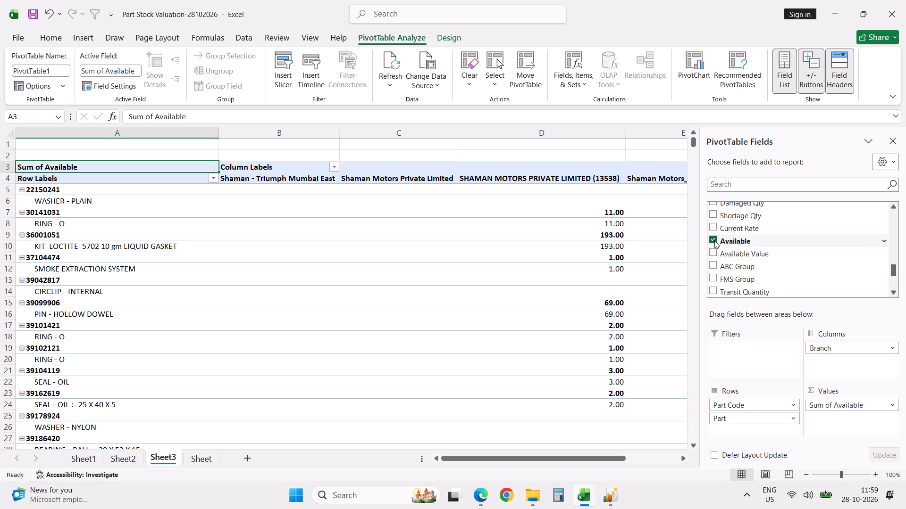
Change the PivotTable's report layout to tabular form.
key("ctrl+a")
left_click(348, 248)
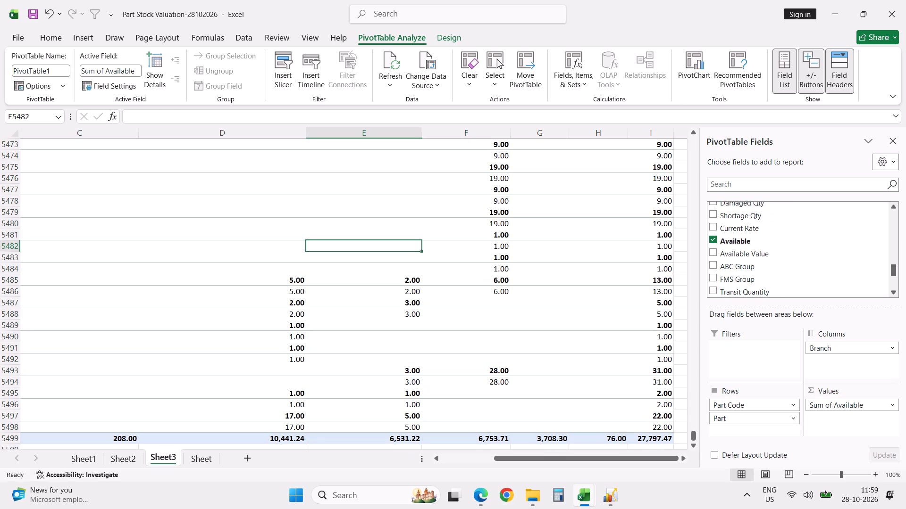
left_click(445, 38)
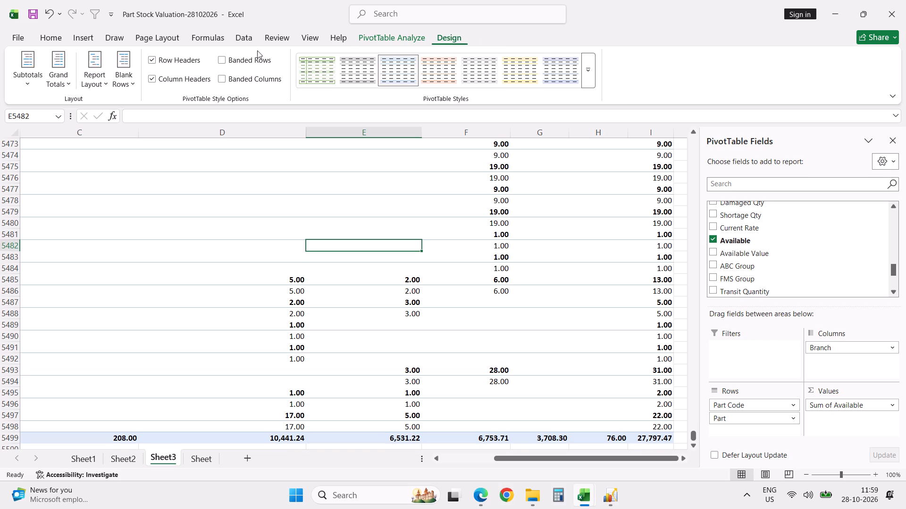
left_click(107, 84)
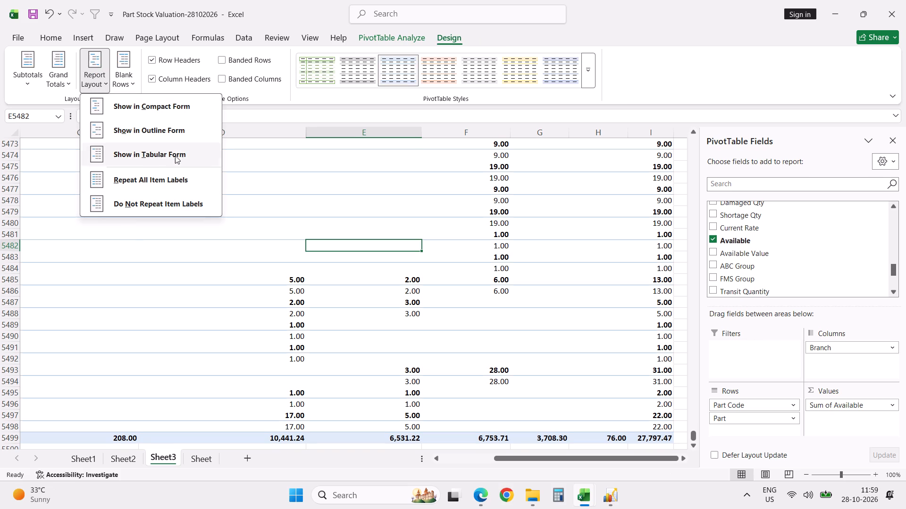
left_click(176, 151)
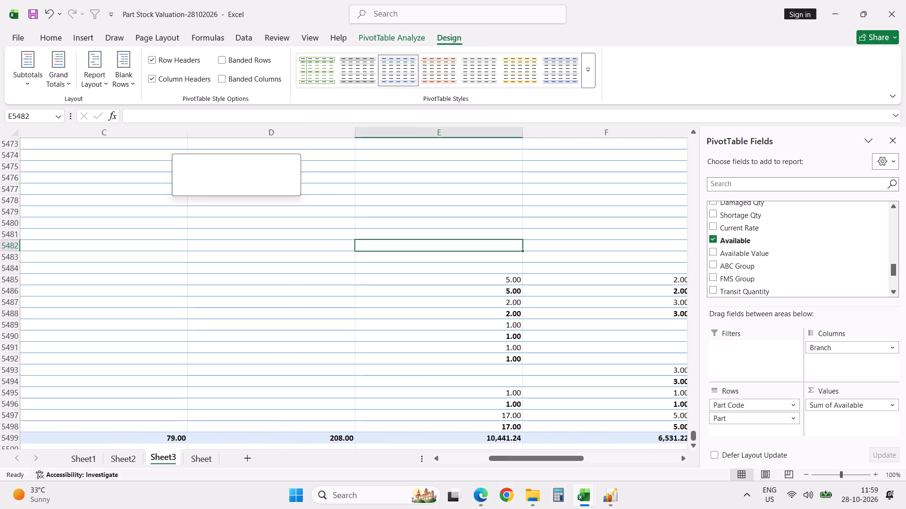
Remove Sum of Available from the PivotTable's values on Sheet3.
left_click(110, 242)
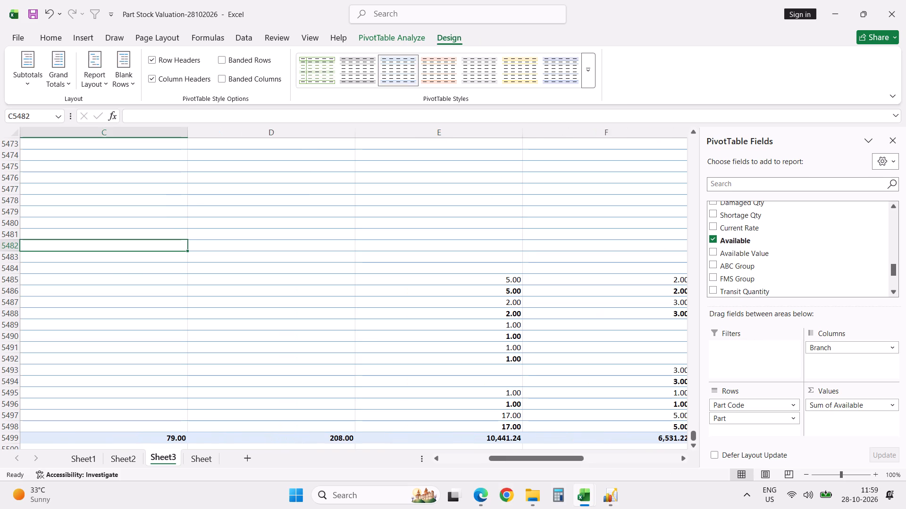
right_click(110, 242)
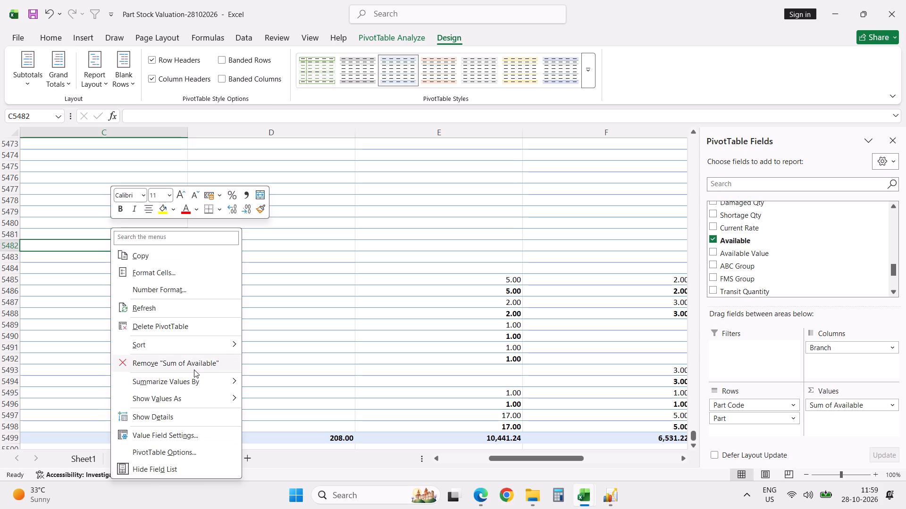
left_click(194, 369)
Turn off the Part Code subtotals in the PivotTable.
key("ctrl+Left")
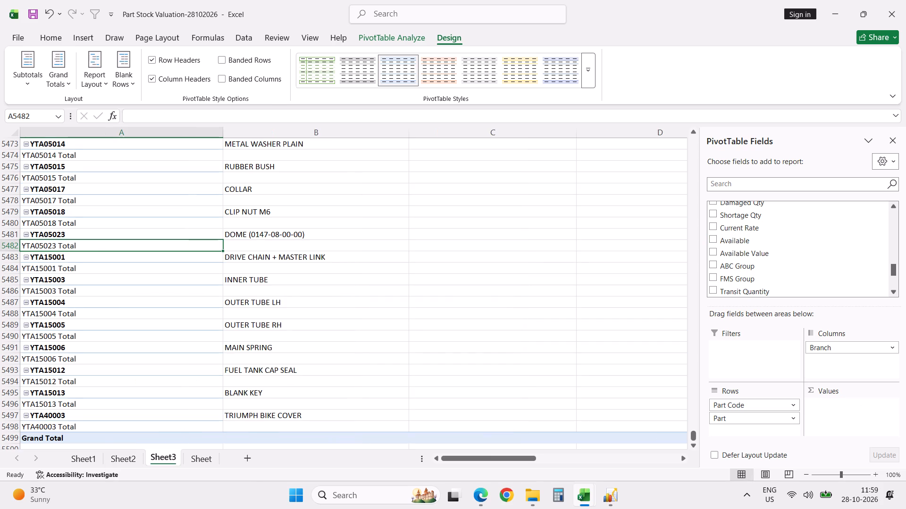
key("Left")
key("Left")
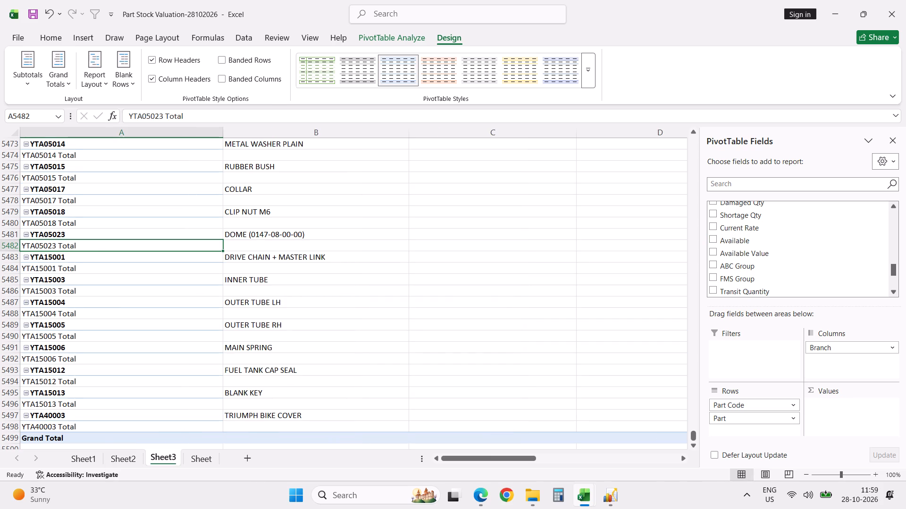
left_click(87, 231)
left_click(89, 222)
right_click(89, 222)
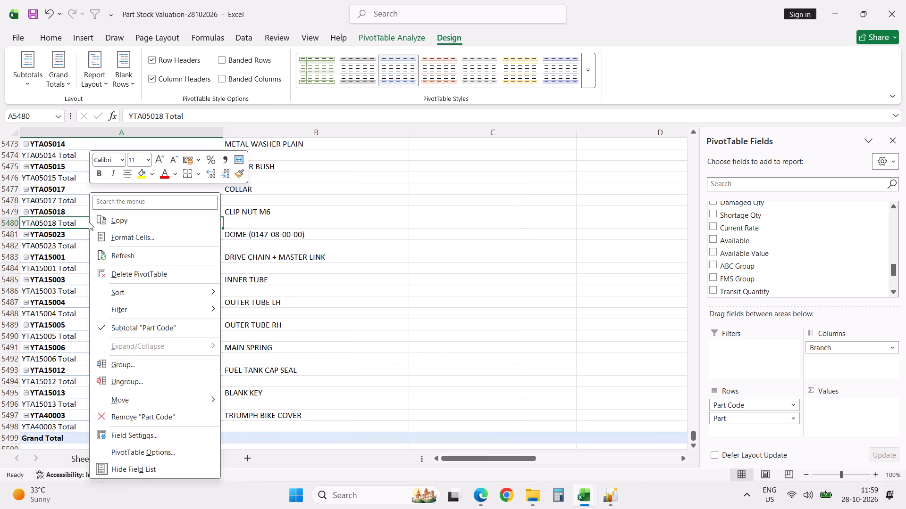
left_click(160, 333)
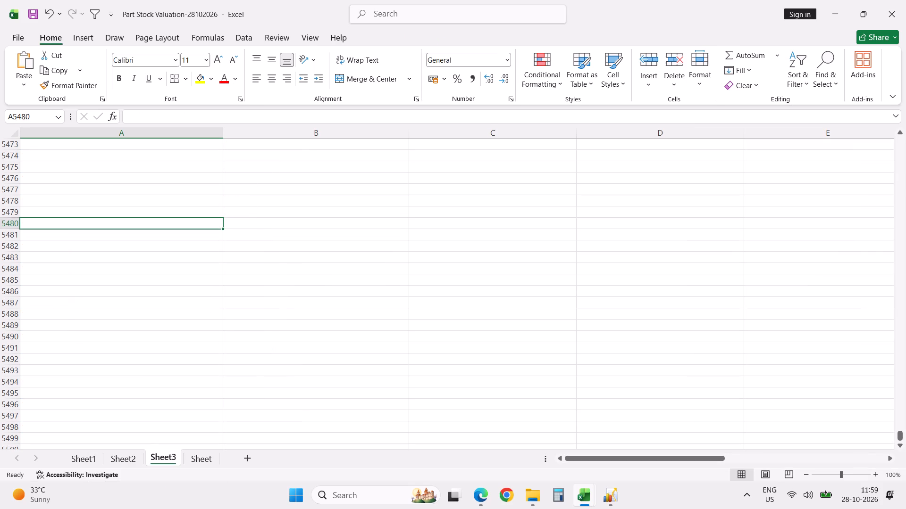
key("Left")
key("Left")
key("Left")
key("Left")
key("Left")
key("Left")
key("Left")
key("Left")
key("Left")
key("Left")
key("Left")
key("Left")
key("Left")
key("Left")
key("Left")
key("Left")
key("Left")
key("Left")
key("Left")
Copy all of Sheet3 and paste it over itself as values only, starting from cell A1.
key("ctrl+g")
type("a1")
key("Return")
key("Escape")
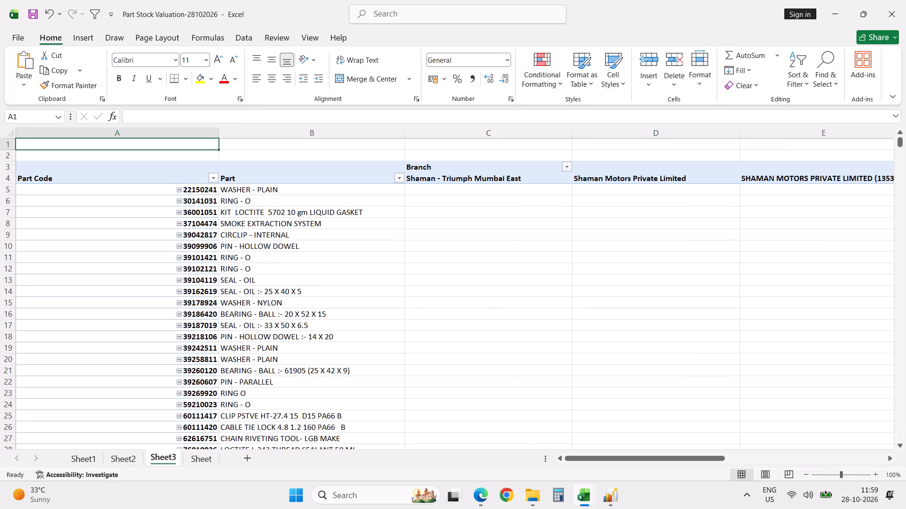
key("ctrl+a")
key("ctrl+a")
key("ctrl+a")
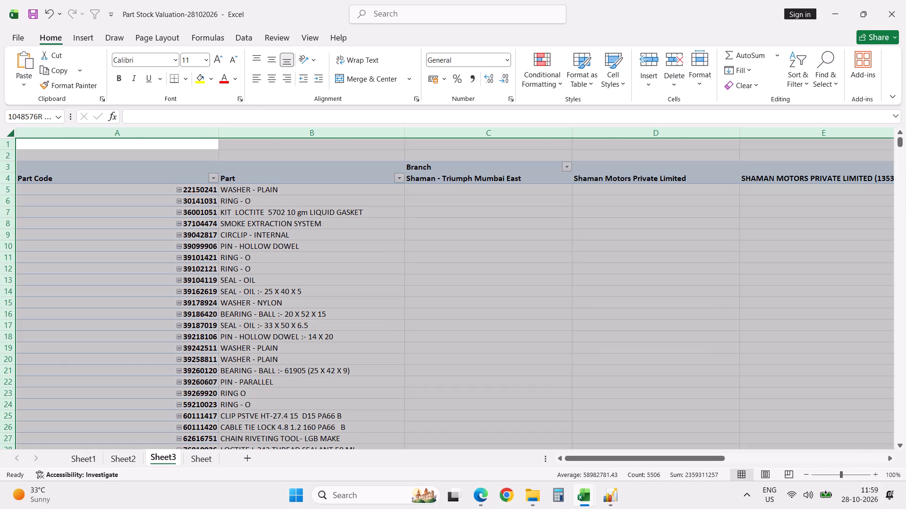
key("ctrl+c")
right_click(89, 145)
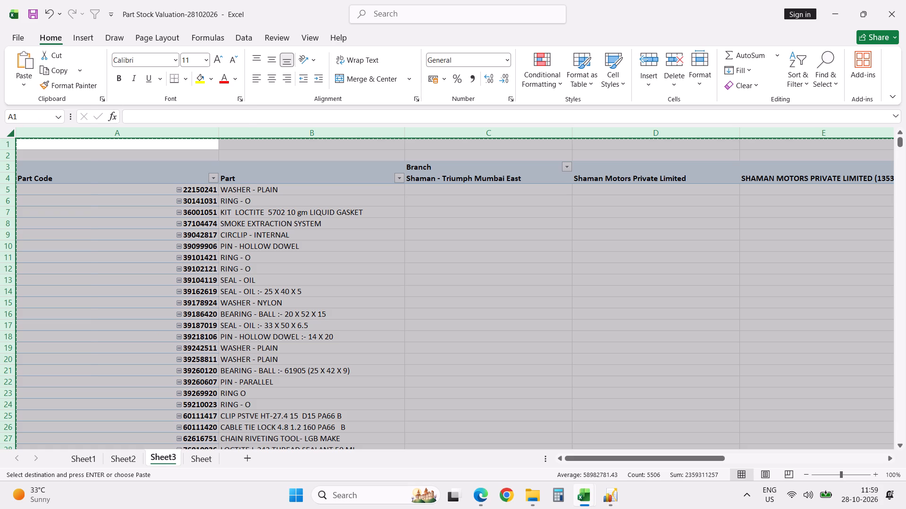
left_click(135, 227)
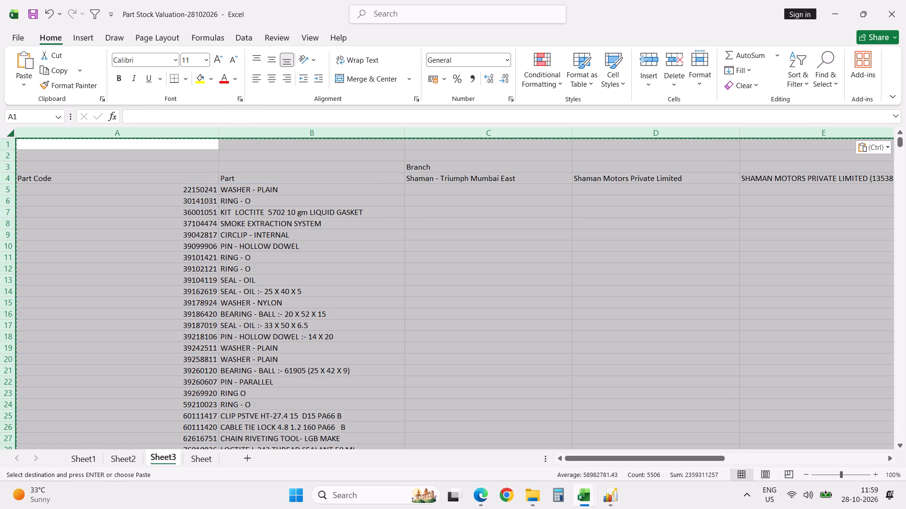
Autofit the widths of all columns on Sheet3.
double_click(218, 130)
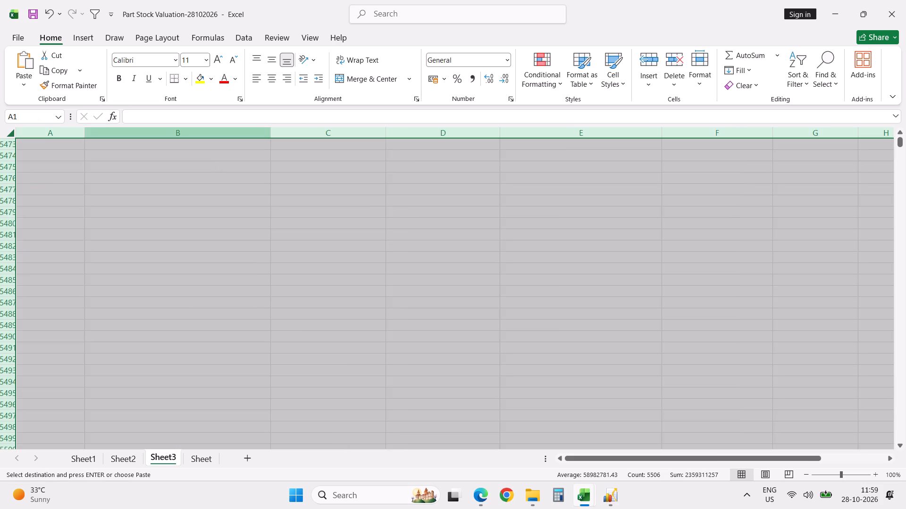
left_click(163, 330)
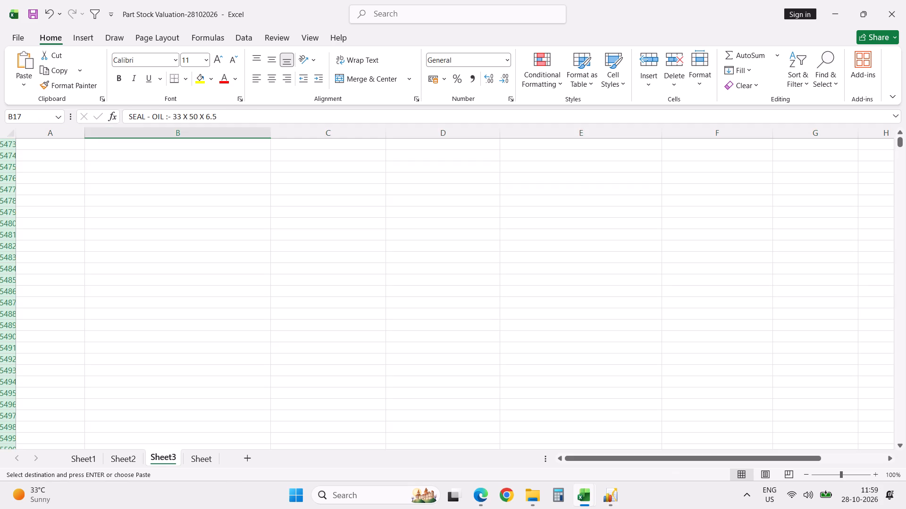
Freeze the first two rows of Sheet3, with cell A3 as the split point, and clear the copy selection.
key("ctrl+g")
type("a1")
key("Return")
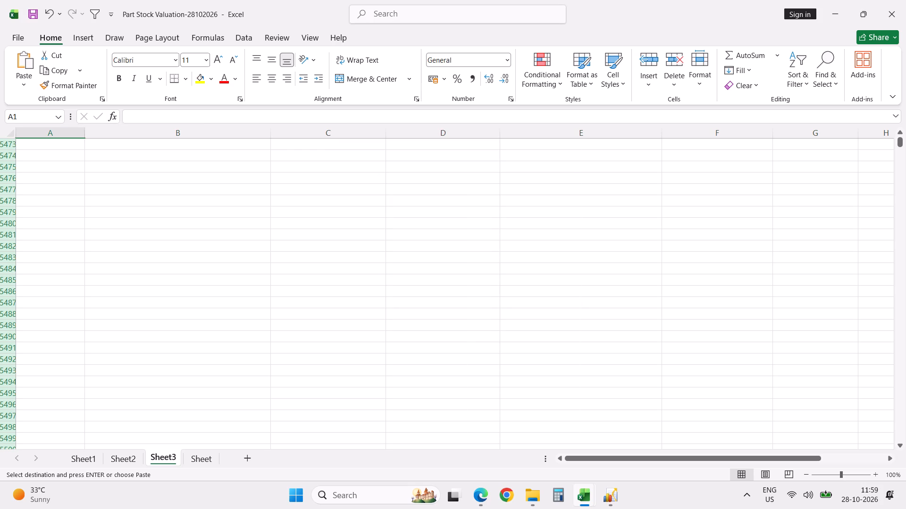
key("Down")
key("Down")
key("alt+w")
type("ff")
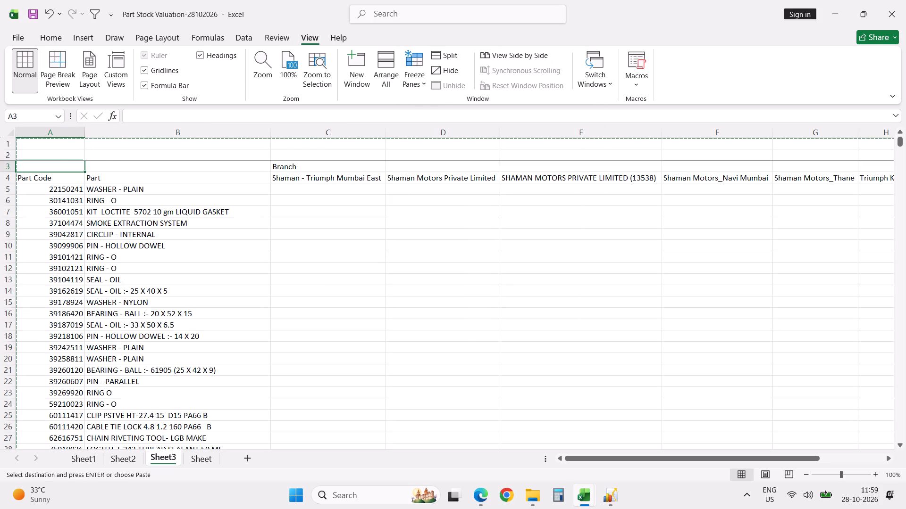
scroll(160, 328, "down", 5)
scroll(160, 328, "up", 10)
key("Escape")
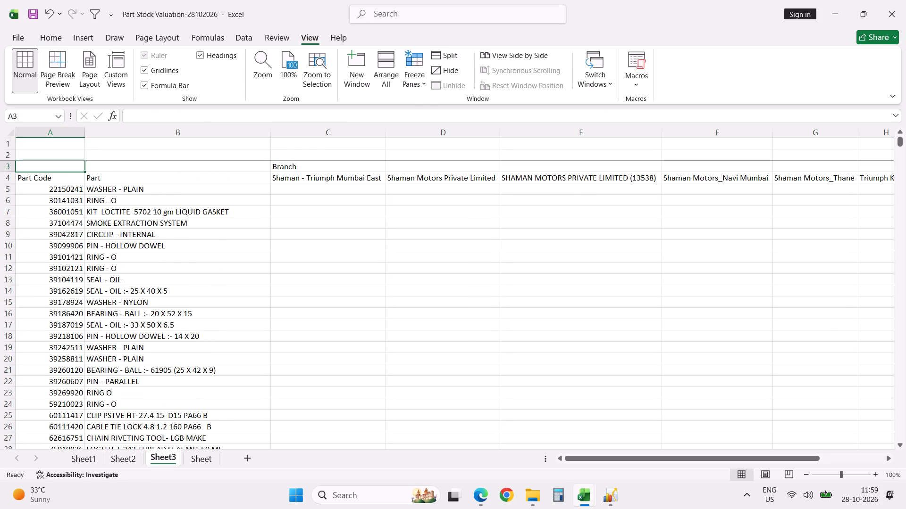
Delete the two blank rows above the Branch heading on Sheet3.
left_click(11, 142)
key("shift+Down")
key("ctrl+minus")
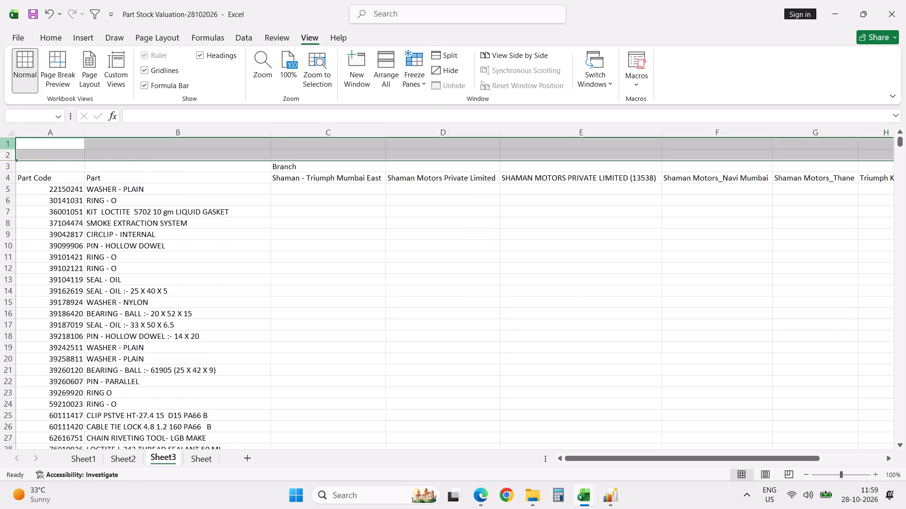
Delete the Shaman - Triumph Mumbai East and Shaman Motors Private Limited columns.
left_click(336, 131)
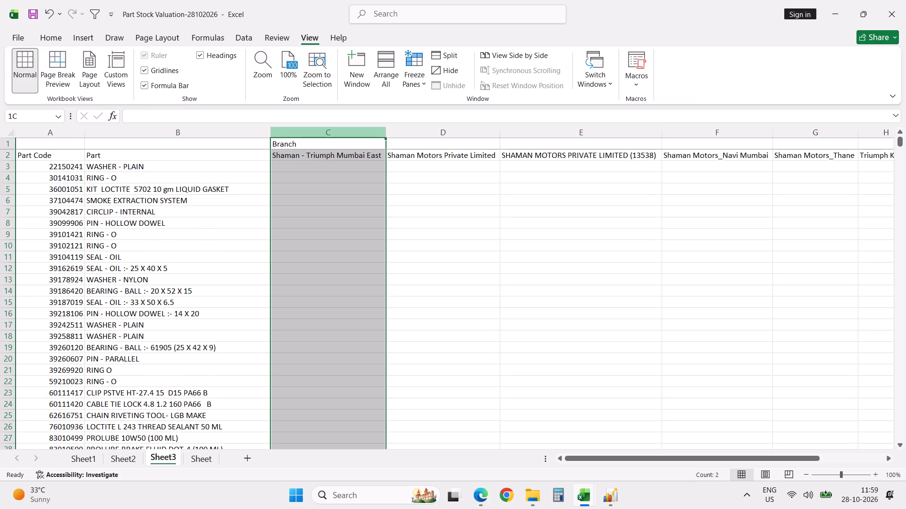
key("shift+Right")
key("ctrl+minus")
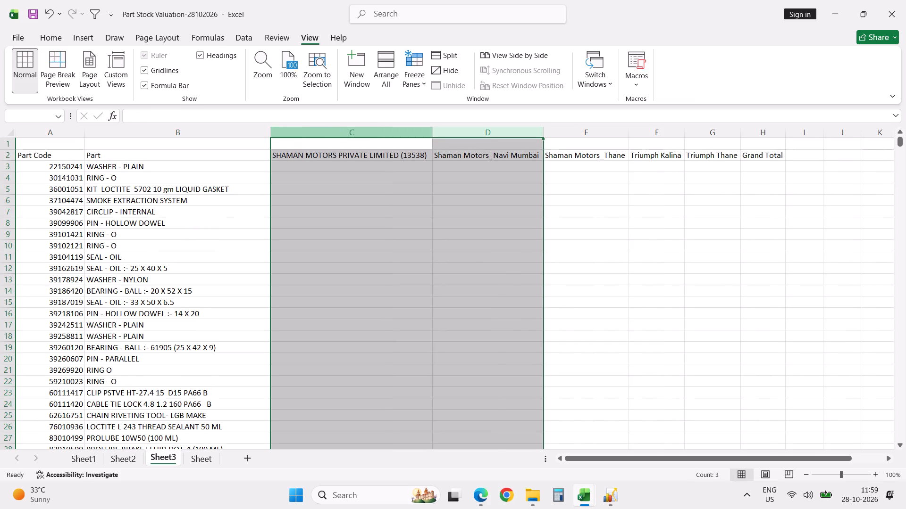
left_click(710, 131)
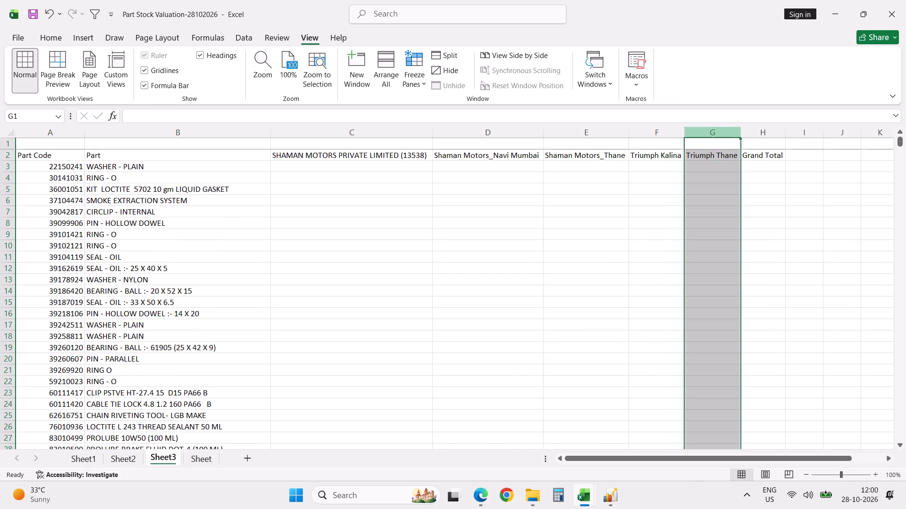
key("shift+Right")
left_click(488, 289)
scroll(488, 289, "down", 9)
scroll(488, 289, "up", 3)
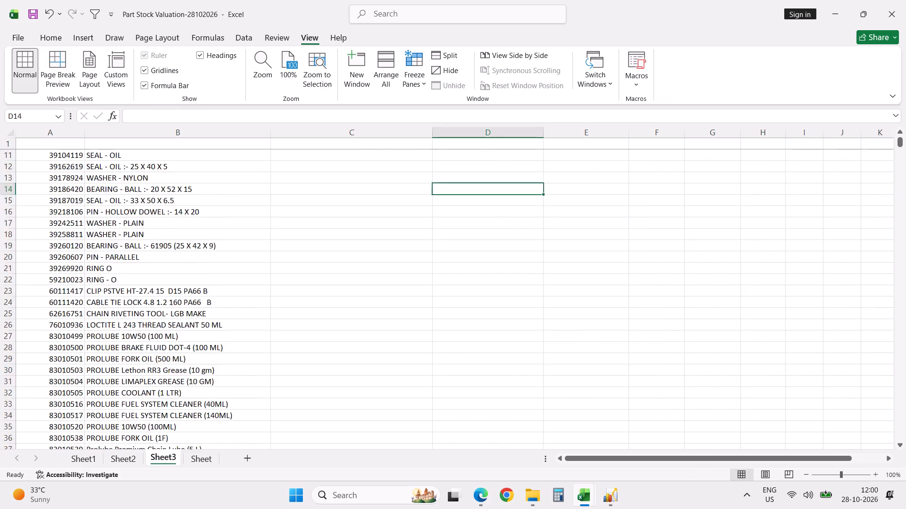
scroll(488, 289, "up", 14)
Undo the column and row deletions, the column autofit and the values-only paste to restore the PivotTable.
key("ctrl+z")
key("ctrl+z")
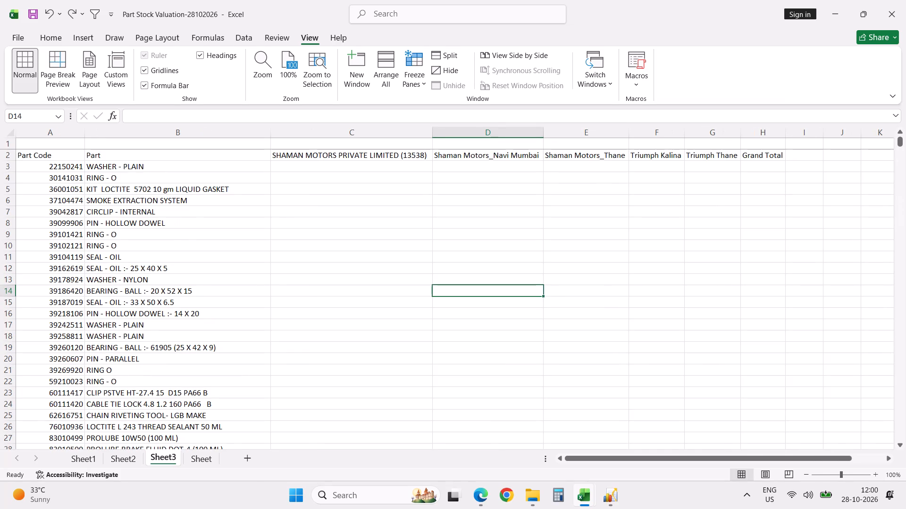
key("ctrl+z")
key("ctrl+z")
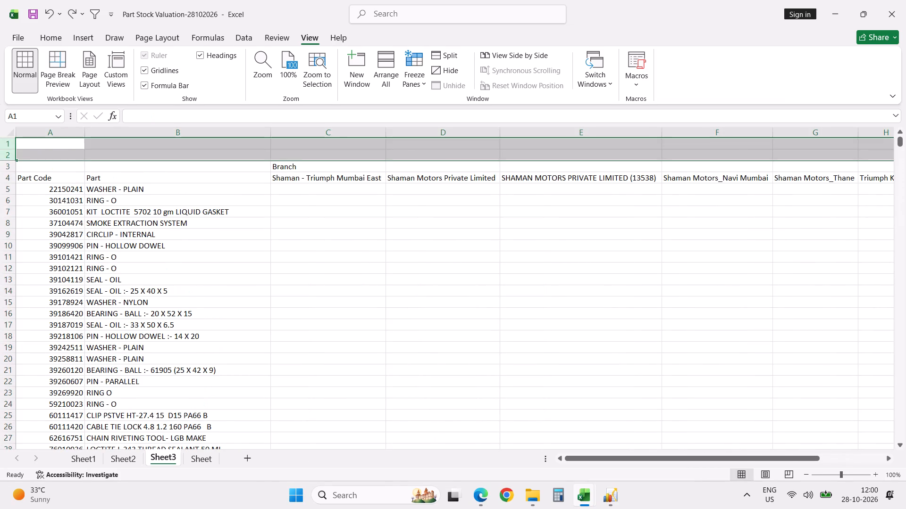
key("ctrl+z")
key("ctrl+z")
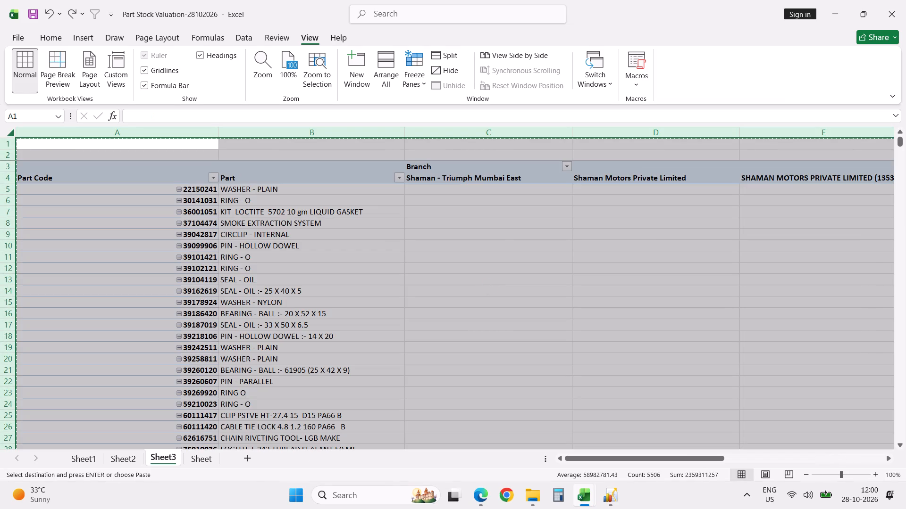
Add Available back to the PivotTable's values as Sum of Available.
left_click(293, 249)
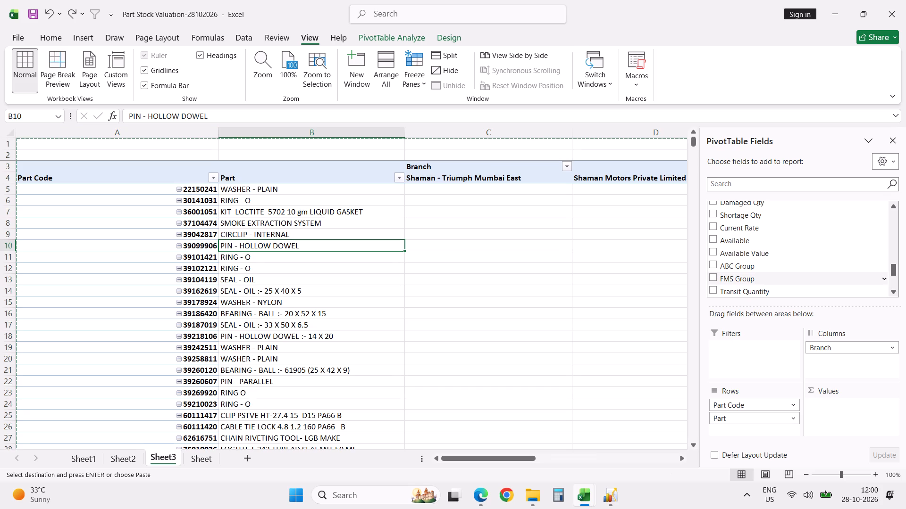
left_click_drag(738, 241, 861, 398)
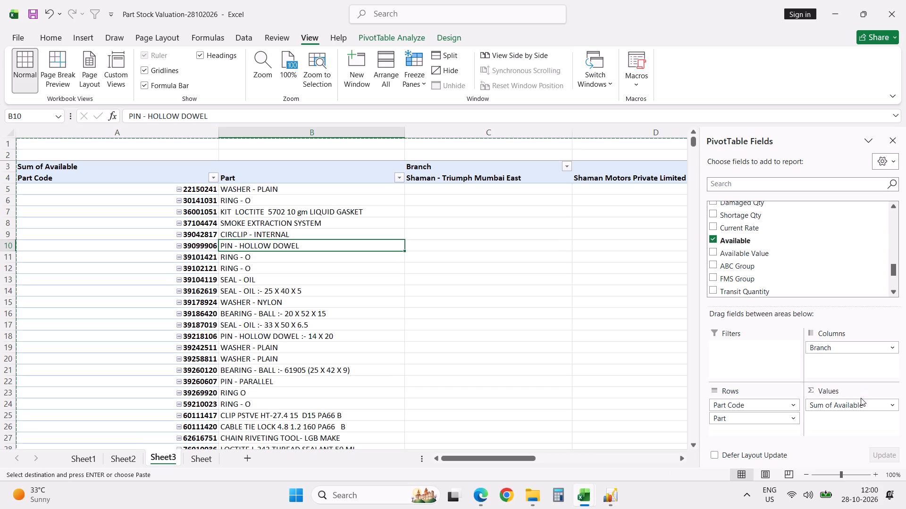
scroll(559, 362, "down", 8)
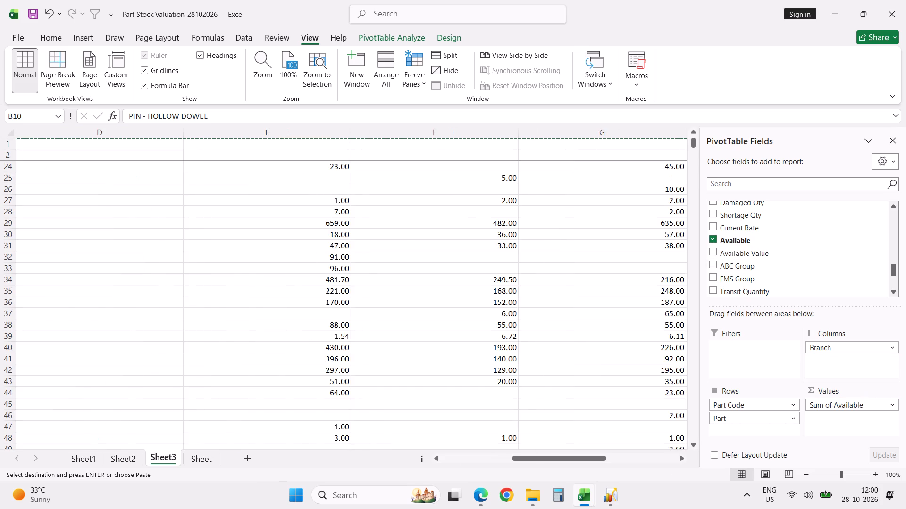
Copy all of Sheet3, including the PivotTable, and paste it over itself as values only.
key("ctrl+a")
key("ctrl+a")
key("ctrl+a")
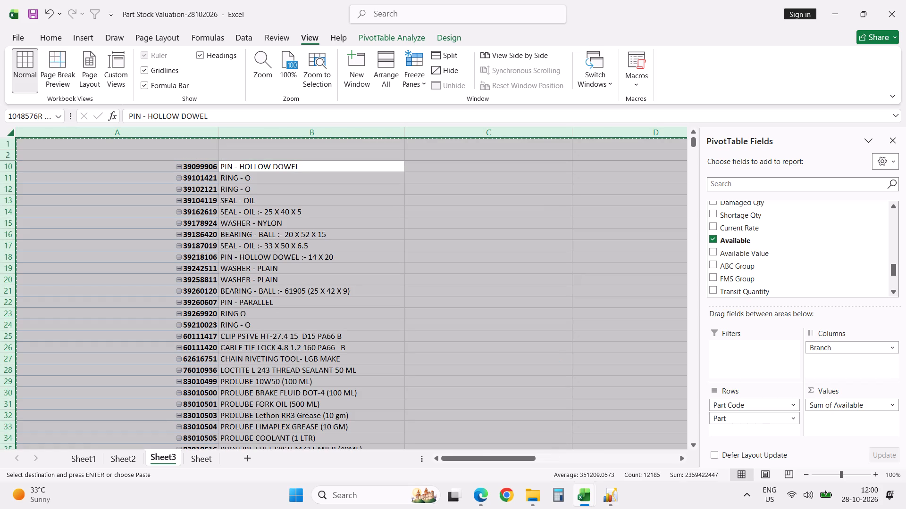
key("ctrl+c")
right_click(556, 362)
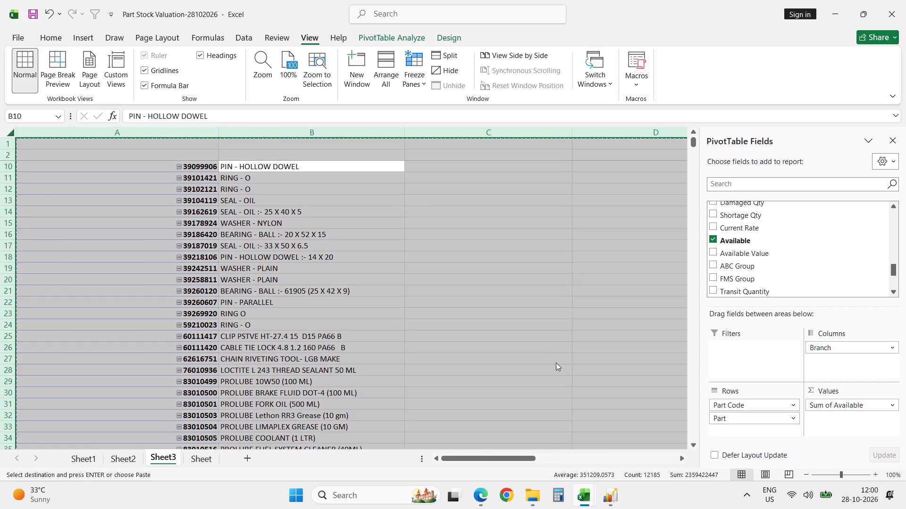
right_click(556, 362)
left_click(605, 210)
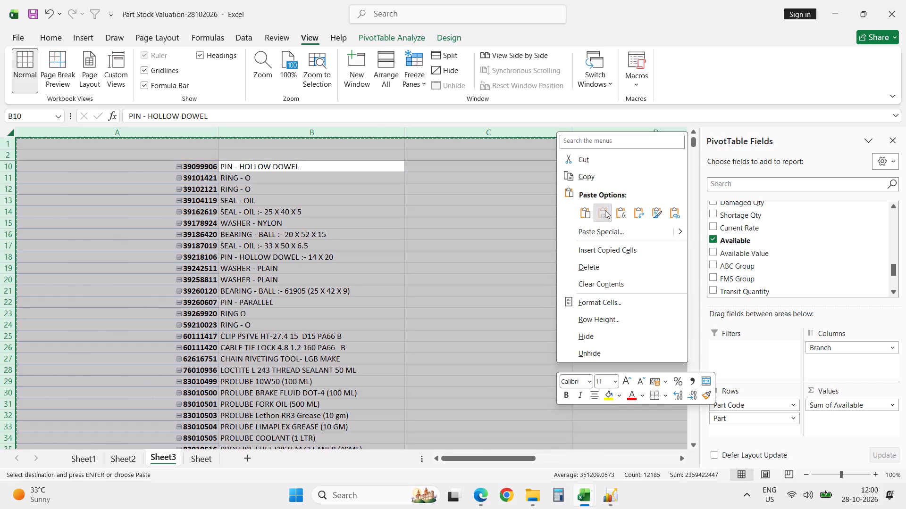
left_click(268, 189)
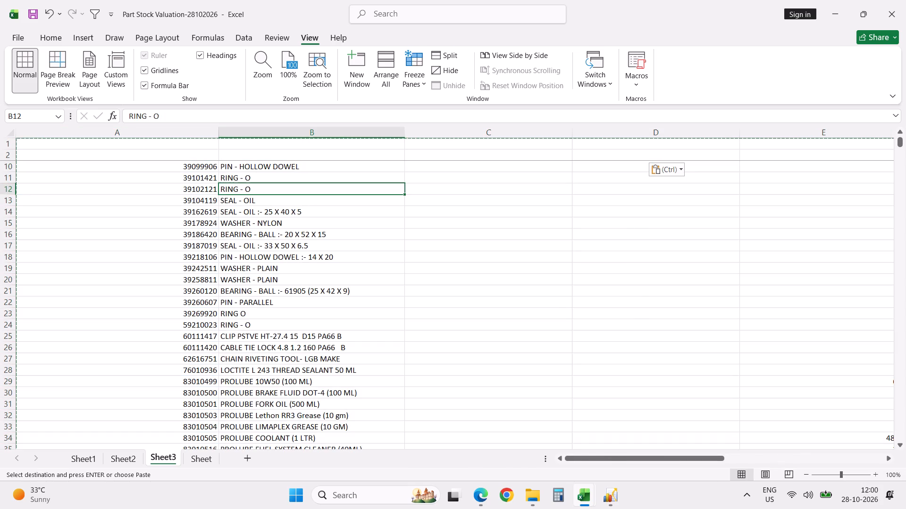
Return to the top of Sheet3, clear the copy selection and narrow the Part Code column.
key("ctrl+Left")
key("ctrl+Left")
key("ctrl+Left")
key("ctrl+Left")
key("ctrl+Left")
key("ctrl+Left")
key("ctrl+Left")
key("Up")
key("Up")
key("Up")
key("Up")
key("Up")
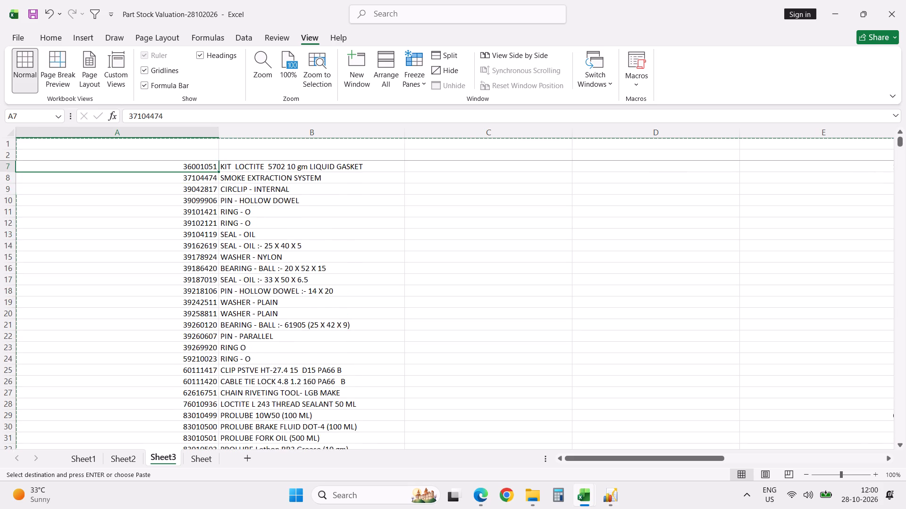
key("Up")
key("Up")
key("ctrl+Up")
key("Up")
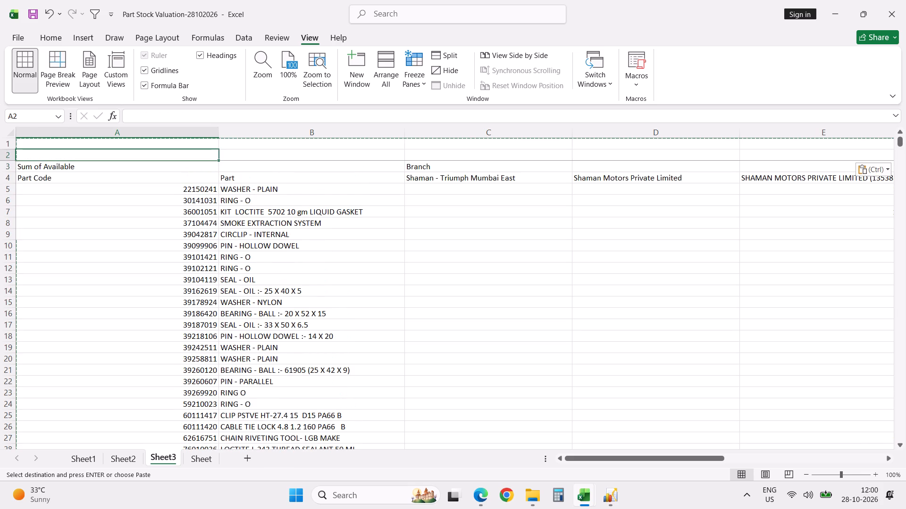
key("Escape")
left_click_drag(218, 130, 150, 142)
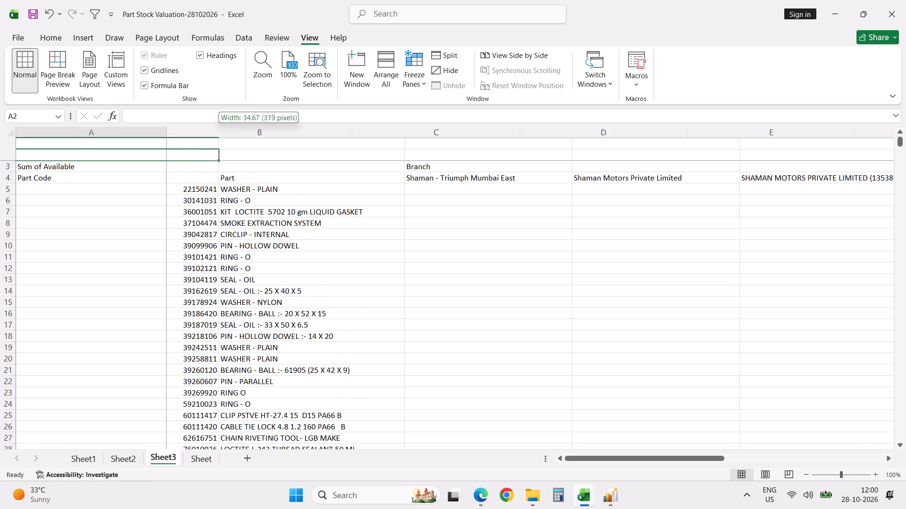
Narrow the Part Code column further so it fits its codes.
left_click_drag(150, 142, 107, 149)
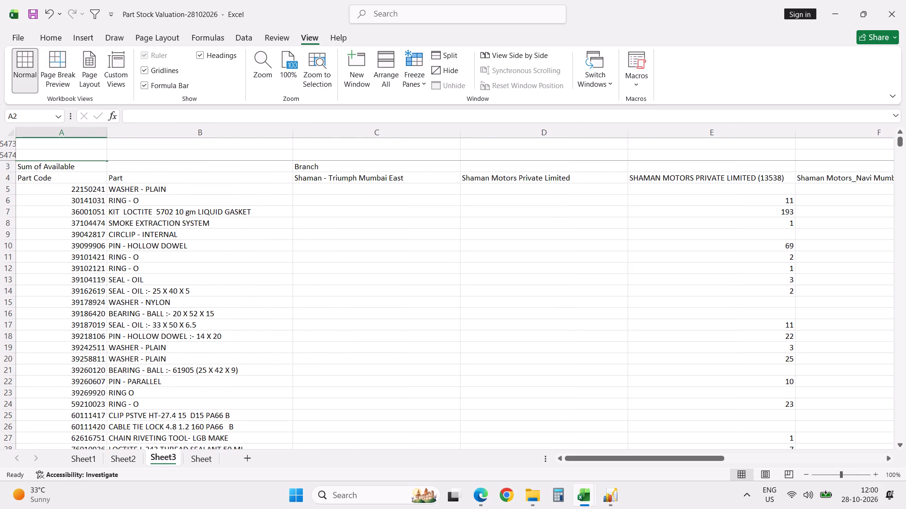
Delete the Shaman - Triumph Mumbai East and Shaman Motors Private Limited columns from Sheet3.
left_click(361, 135)
key("shift+Right")
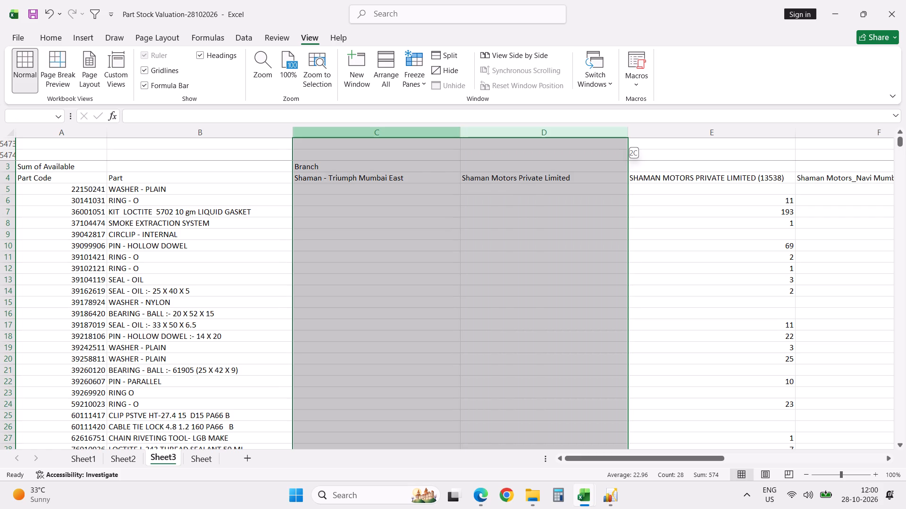
key("ctrl+minus")
left_click(719, 228)
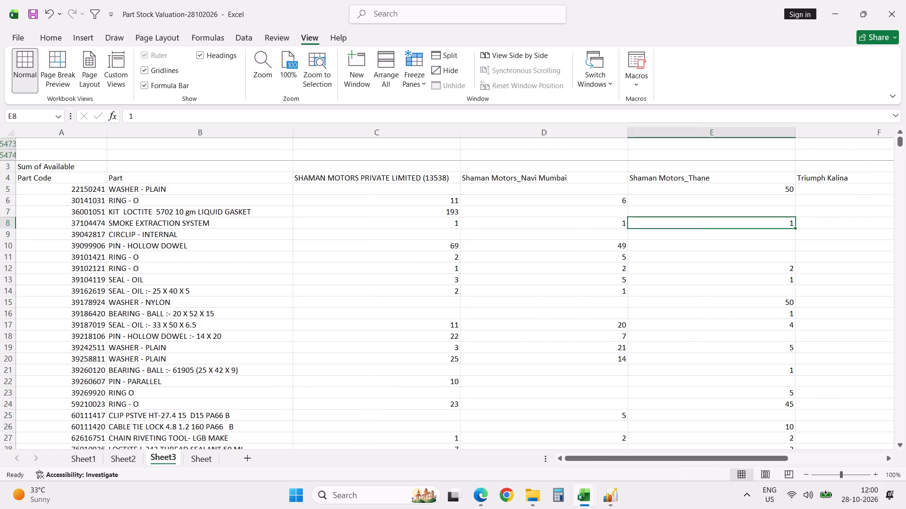
Delete the Triumph Thane and Grand Total columns at the end of the table and return to cell A1.
key("Right")
key("Right")
key("Right")
key("Right")
key("Right")
key("Right")
key("Right")
key("Right")
key("Right")
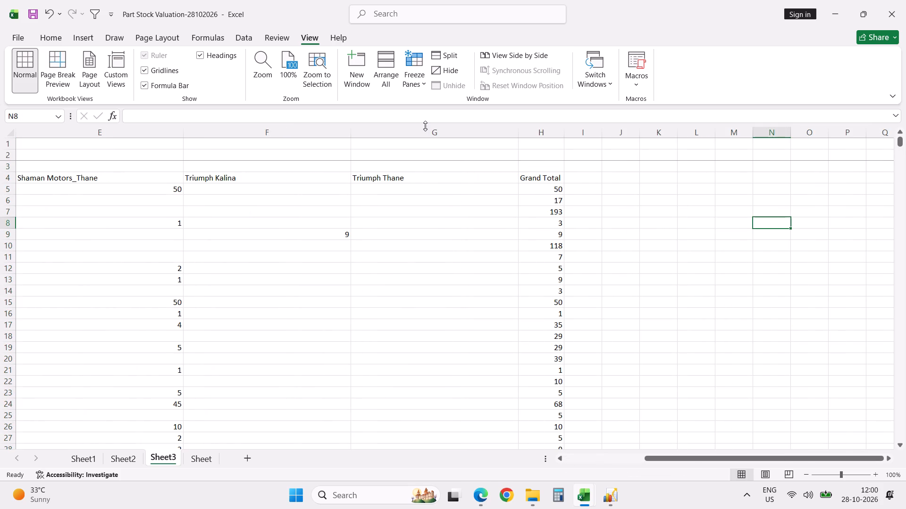
left_click(425, 126)
left_click(424, 133)
key("shift+Right")
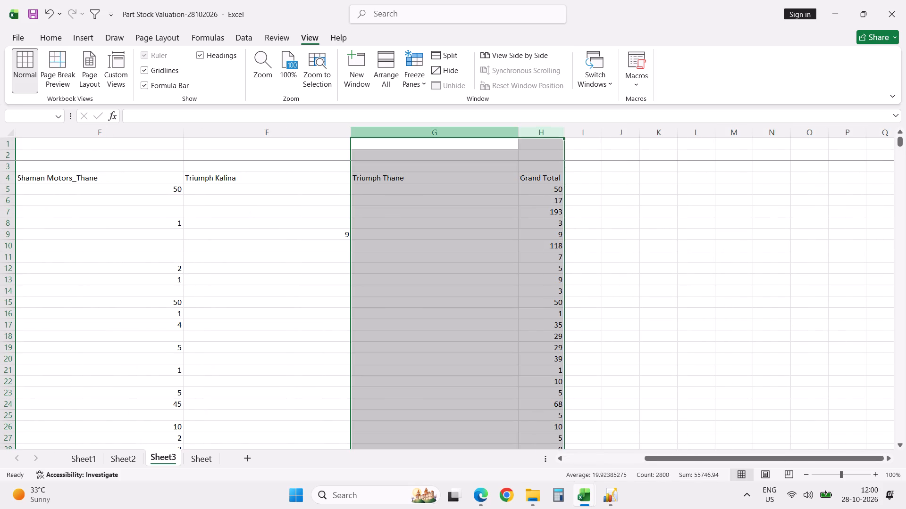
key("ctrl+minus")
left_click(381, 145)
key("ctrl+Left")
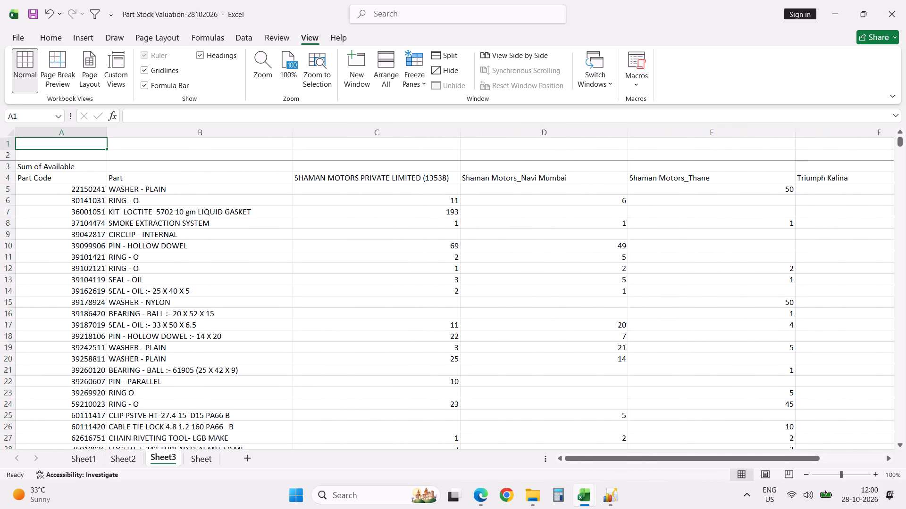
Narrow the four remaining branch columns, C to F, to compact widths.
left_click_drag(460, 134, 370, 140)
left_click_drag(534, 130, 478, 138)
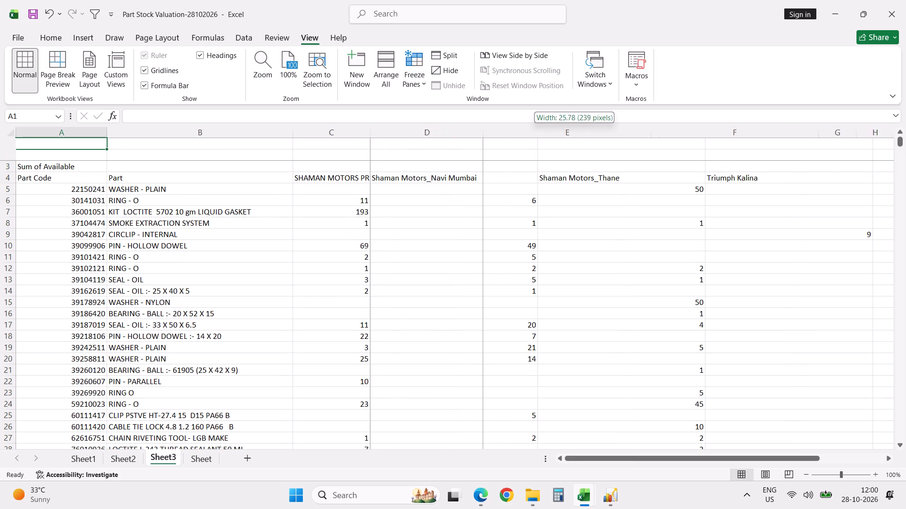
left_click_drag(478, 138, 428, 148)
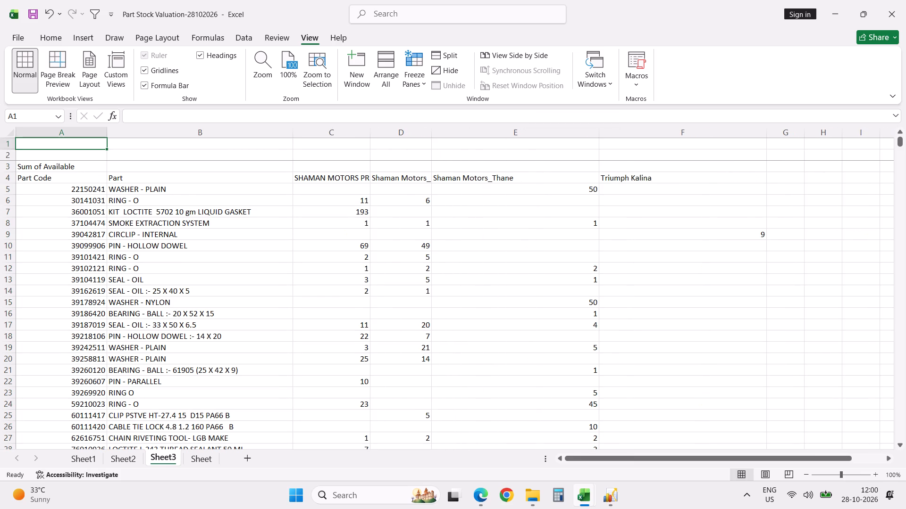
left_click_drag(370, 134, 350, 135)
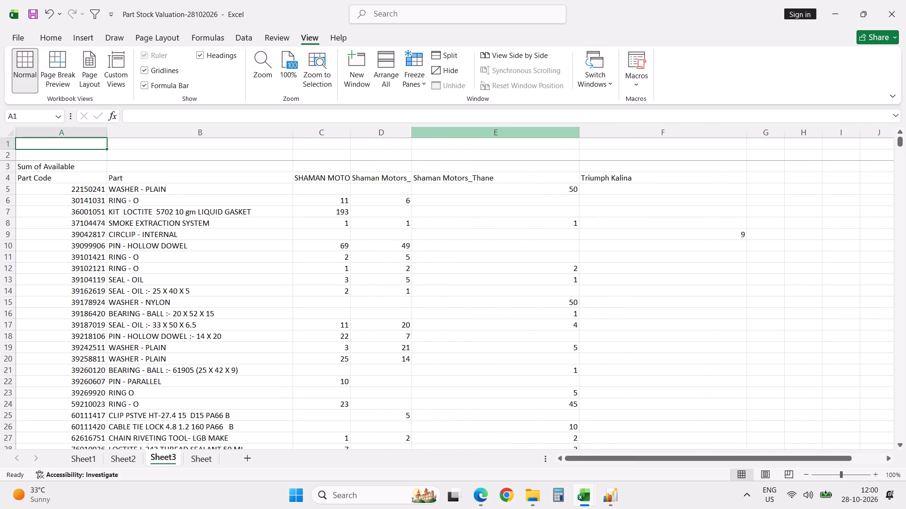
left_click_drag(580, 135, 469, 144)
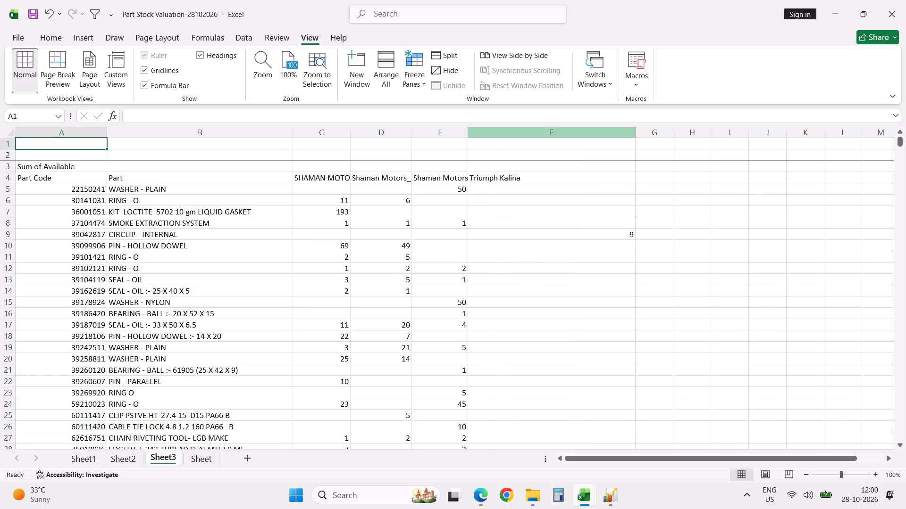
left_click_drag(633, 133, 538, 142)
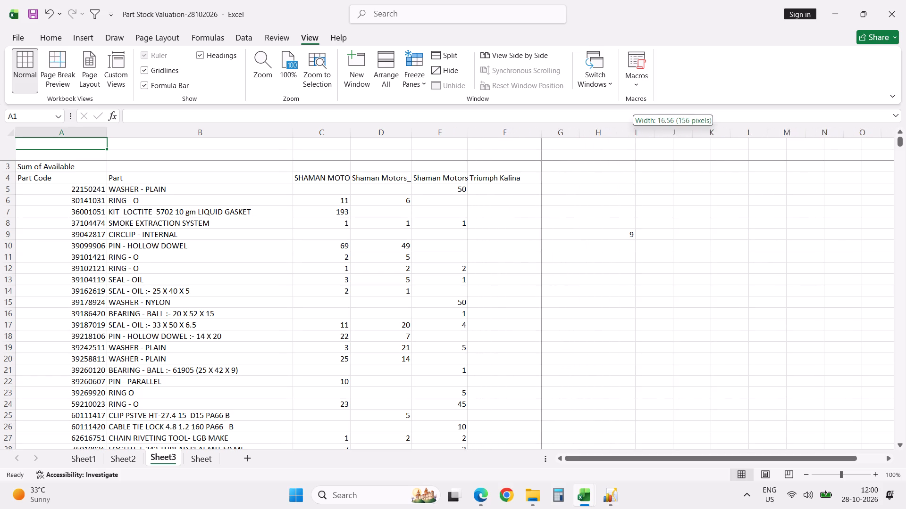
left_click_drag(538, 142, 525, 140)
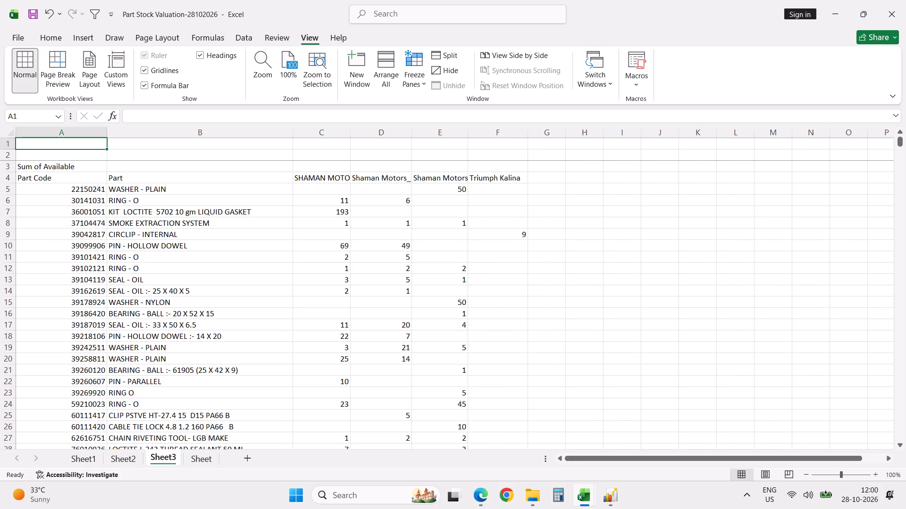
Make header row 4 about two lines tall and wrap the text of the branch headers in C4:F4.
left_click_drag(10, 181, 13, 195)
left_click(319, 188)
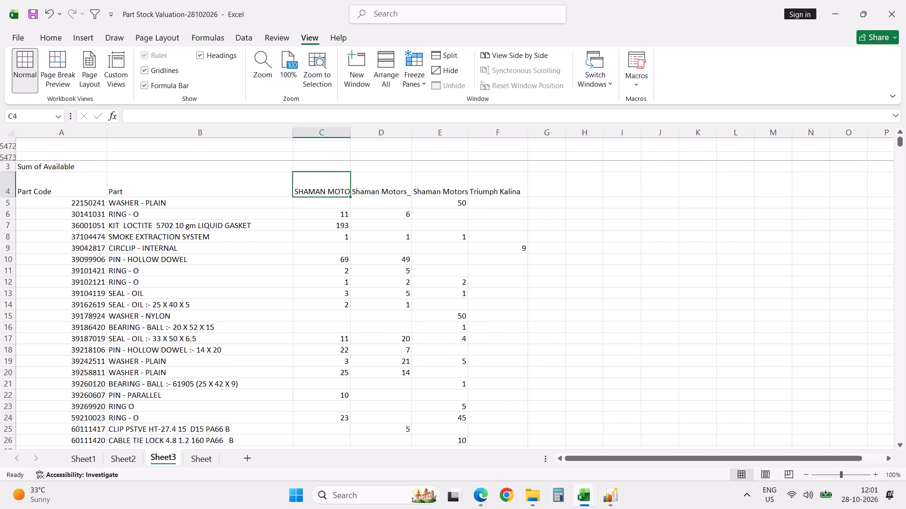
left_click(493, 188, "shift")
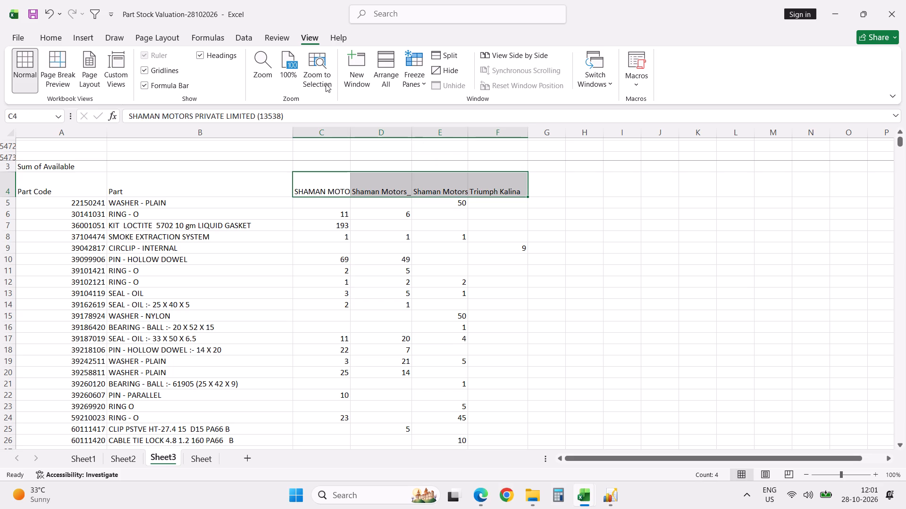
left_click(54, 35)
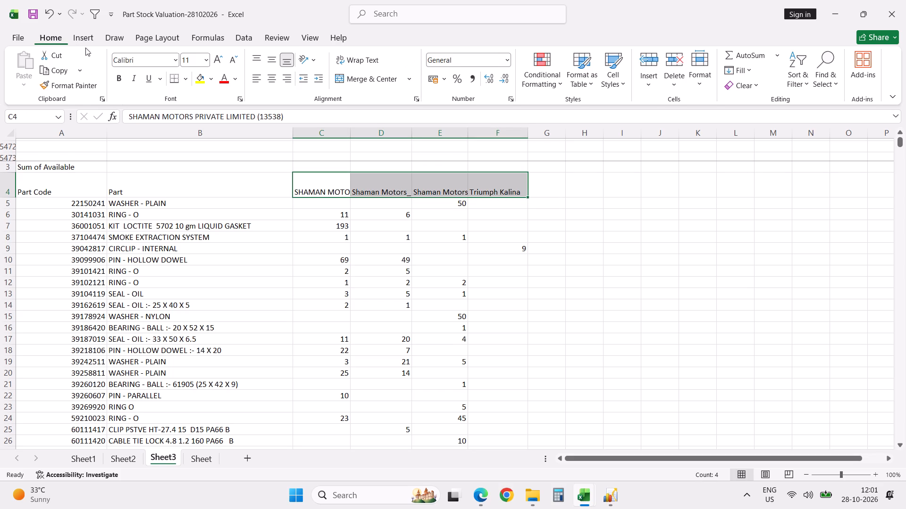
left_click(379, 61)
left_click(450, 297)
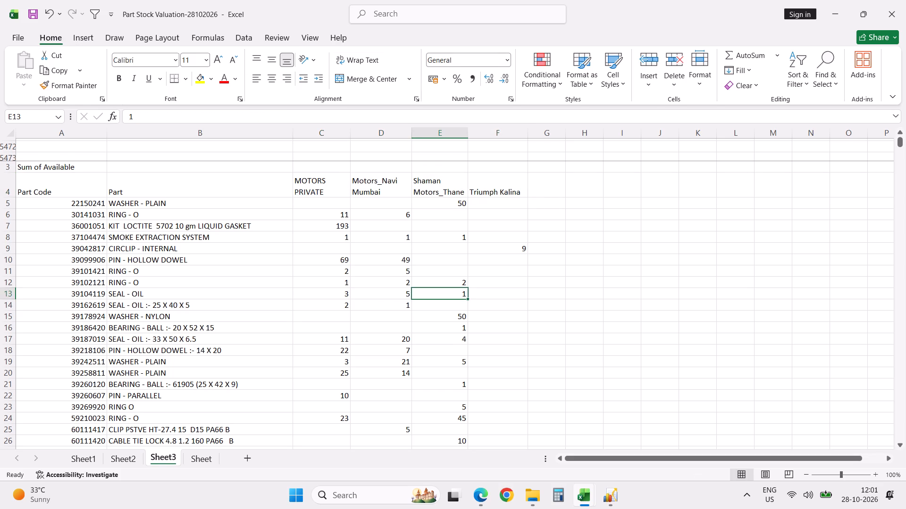
Enter the heading Total in G4, beside Triumph Kalina.
left_click(555, 180)
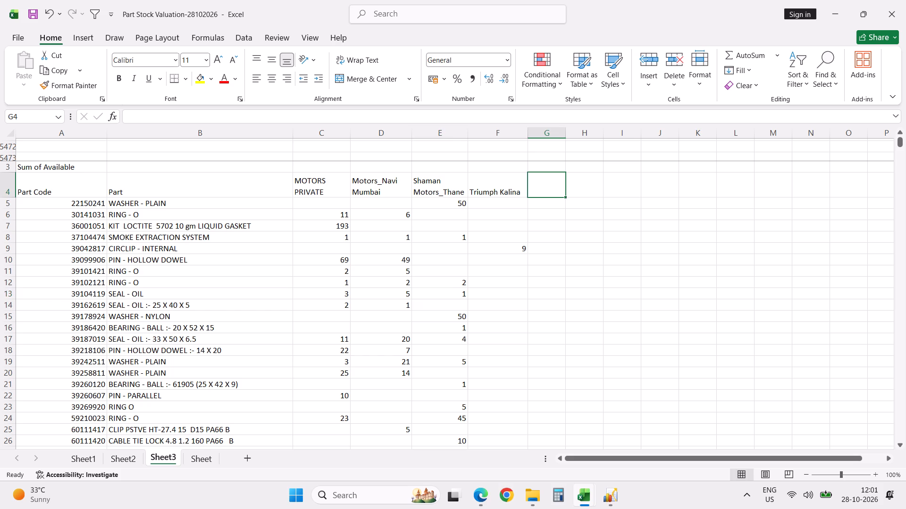
type("Total")
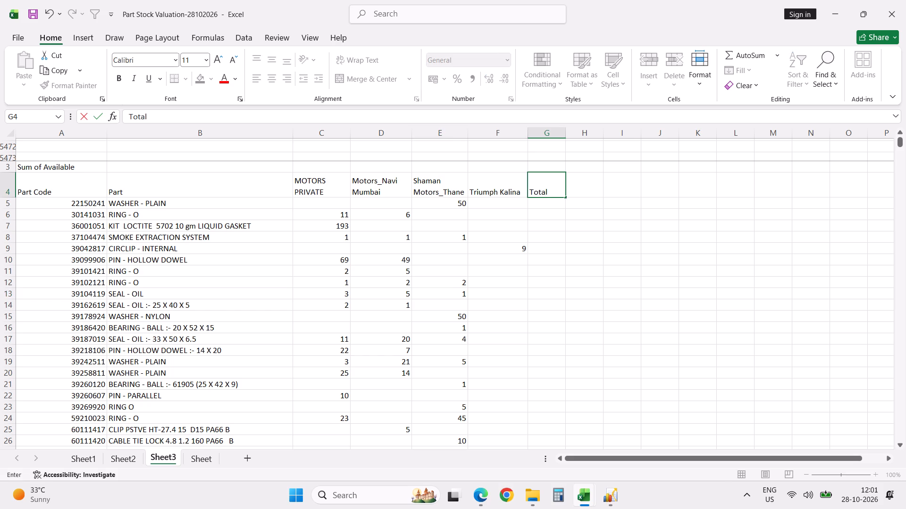
key("Return")
Enter =C5+D5+E5+F5 in G5 and fill the formula down the whole Total column.
key("equal")
key("Left")
key("Left")
key("Left")
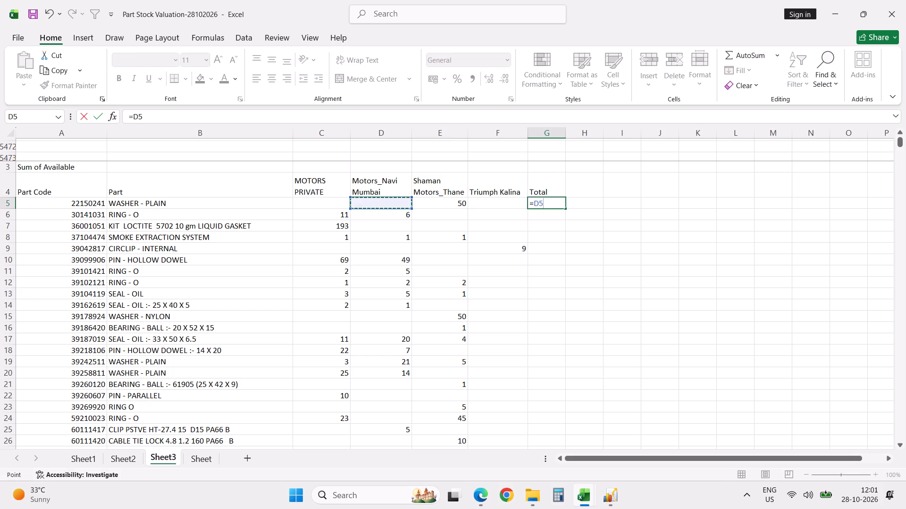
key("Left")
key("plus")
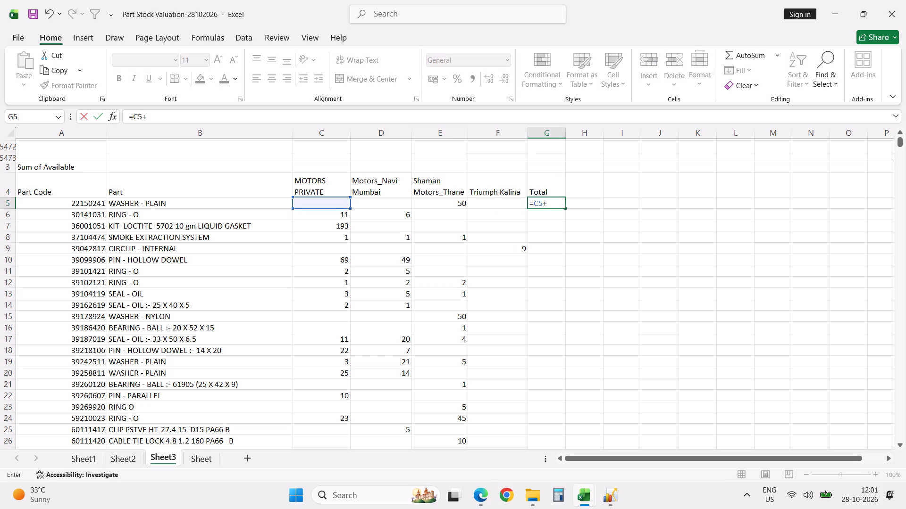
key("Left")
key("Left")
key("Left")
key("plus")
key("Left")
key("Left")
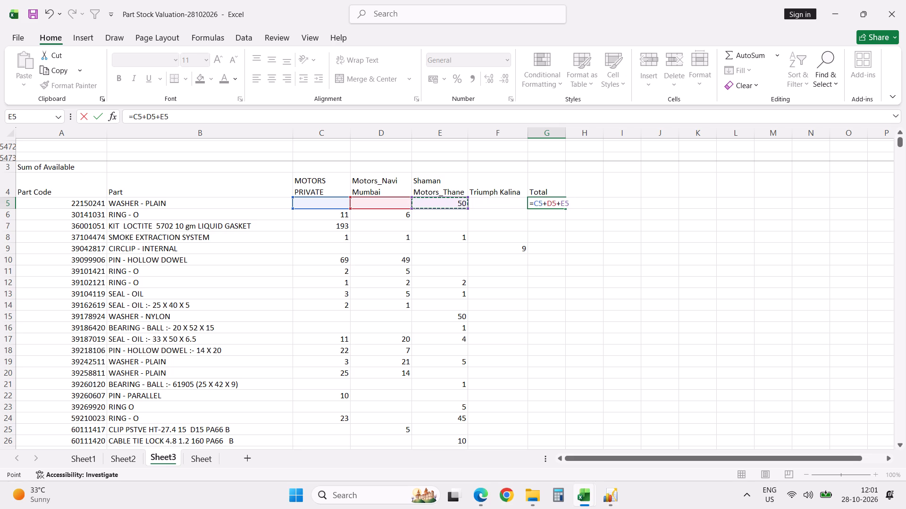
key("plus")
key("Left")
key("Return")
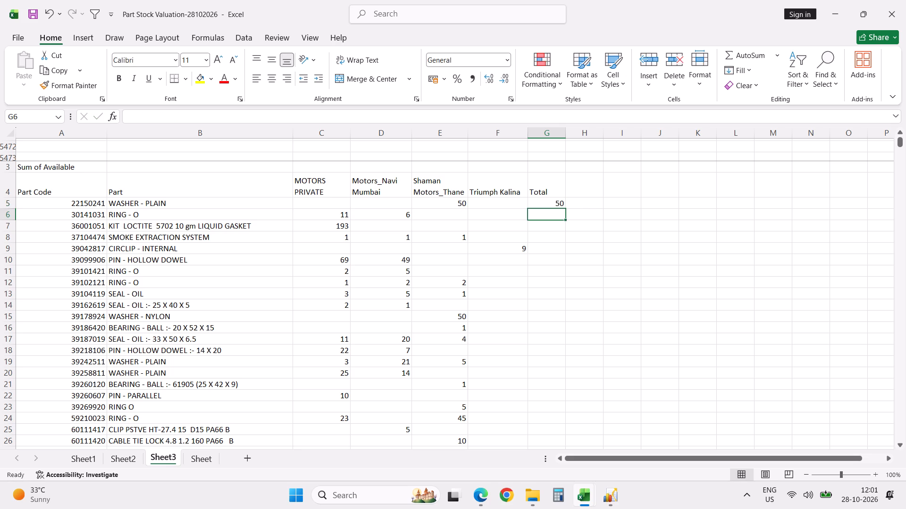
left_click(559, 205)
double_click(565, 209)
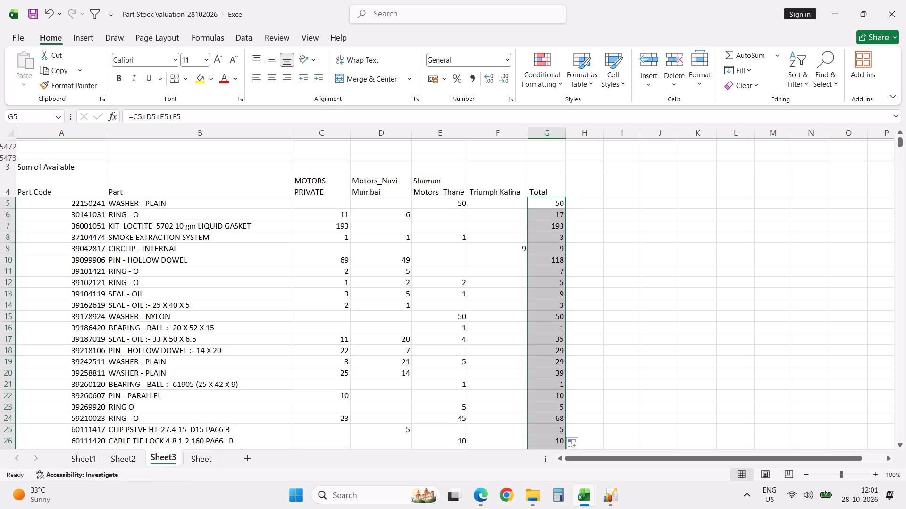
Replace all empty cells in the branch and Total columns, C to G, with 0, leaving the search text blank.
key("shift+Left")
key("shift+Left")
key("shift+Left")
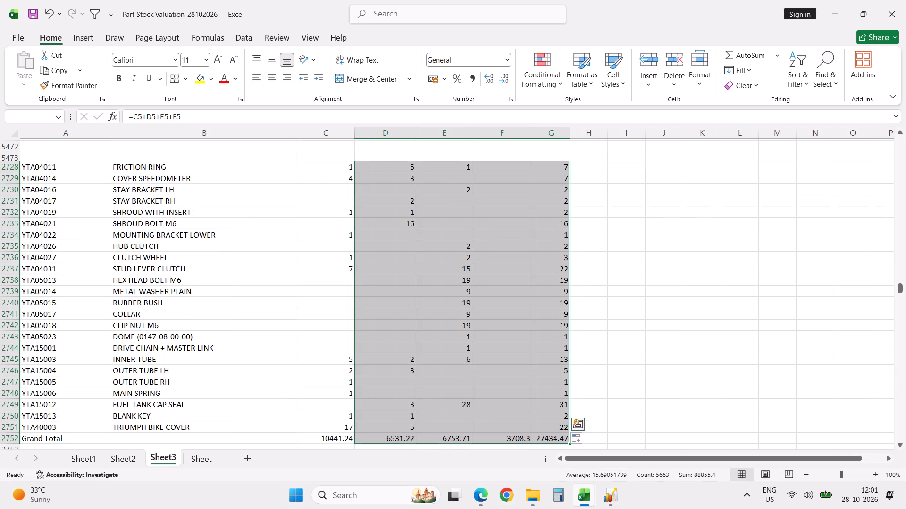
key("shift+Left")
key("ctrl+h")
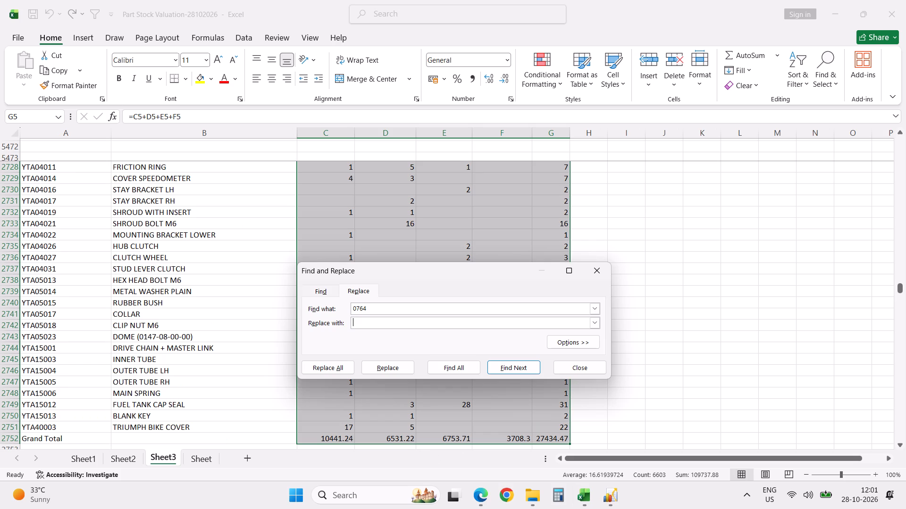
key("0")
key("shift+Tab")
key("alt+a")
key("Escape")
key("Escape")
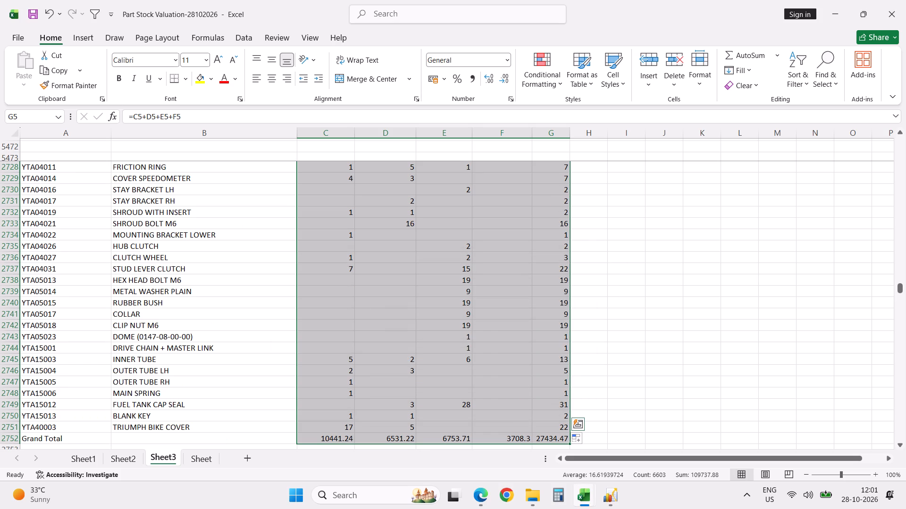
key("ctrl+h")
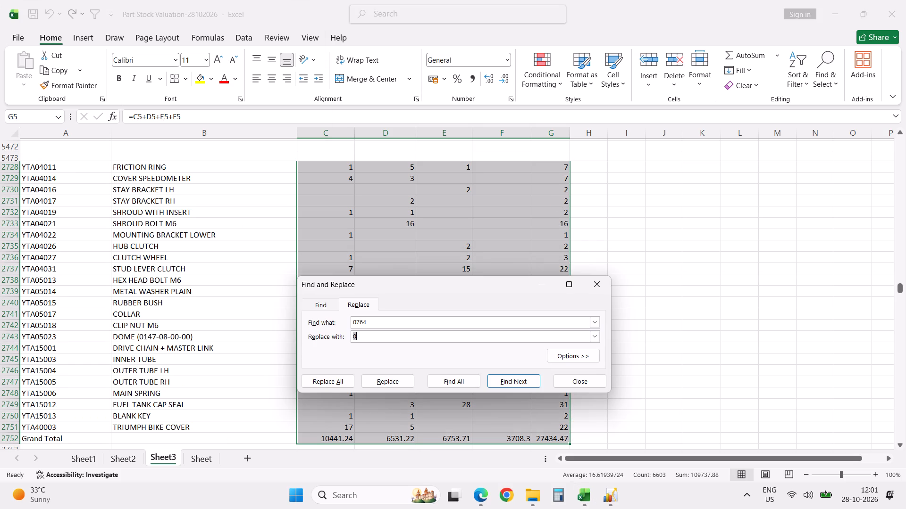
key("shift+Tab")
key("Delete")
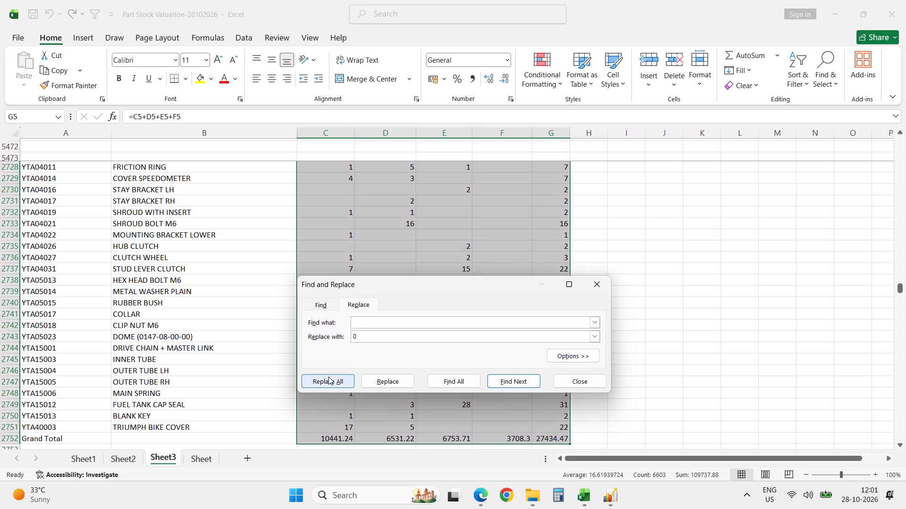
left_click(331, 380)
key("Escape")
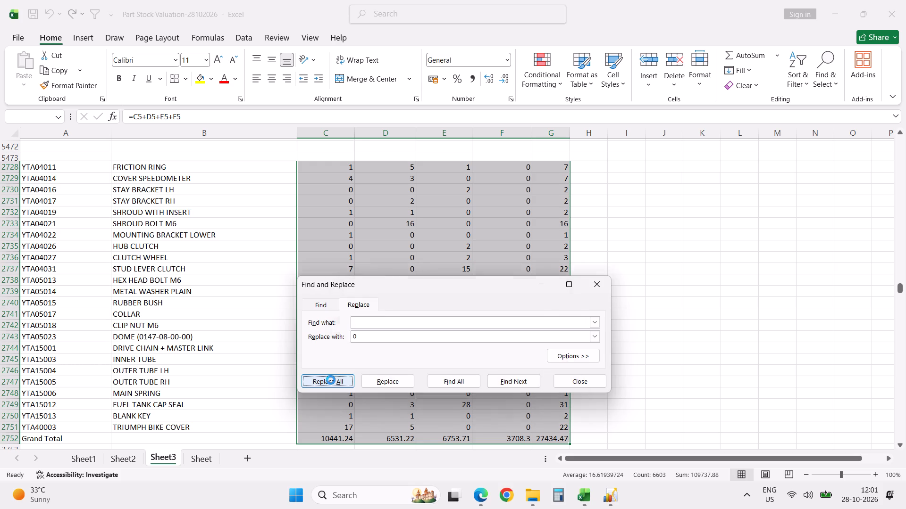
key("Escape")
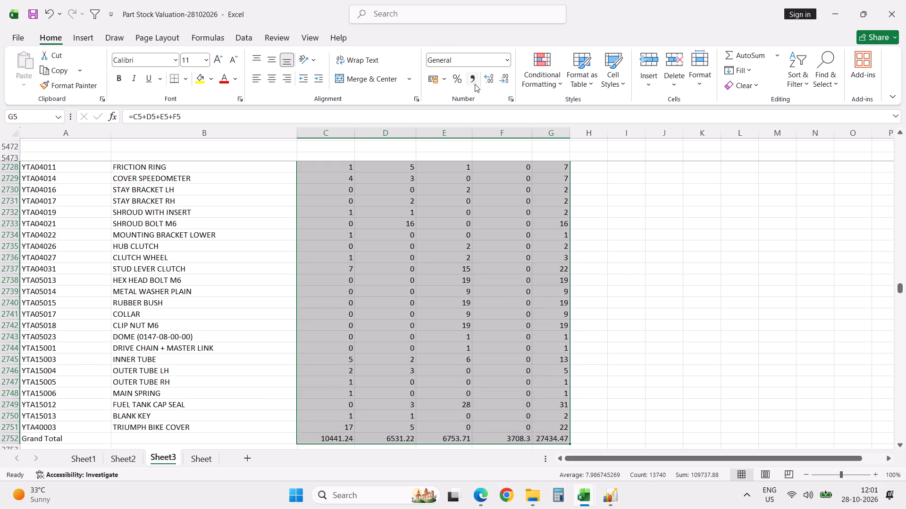
Format the branch and Total quantities in comma style with no decimal places.
left_click(472, 81)
triple_click(503, 79)
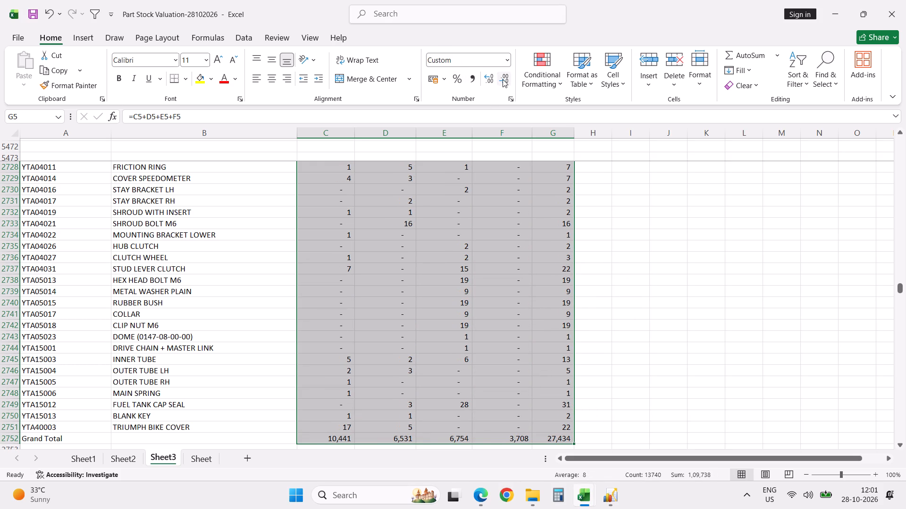
Return to B5 below the header row, unfreeze Sheet3's panes and move up to cell B2.
key("ctrl+Up")
key("Left")
key("Left")
key("Left")
key("Left")
key("Left")
key("Left")
key("Left")
key("Left")
key("Left")
key("Left")
key("Left")
key("Left")
key("Left")
key("Left")
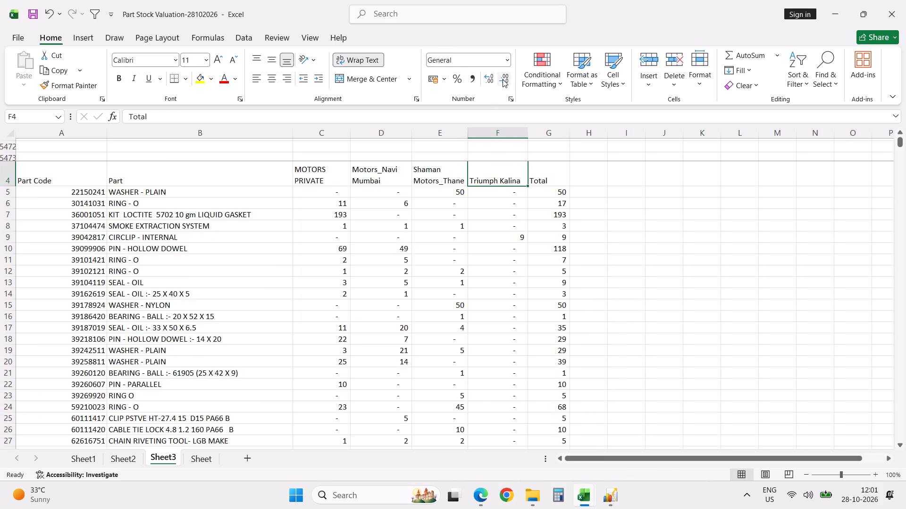
key("Right")
key("Down")
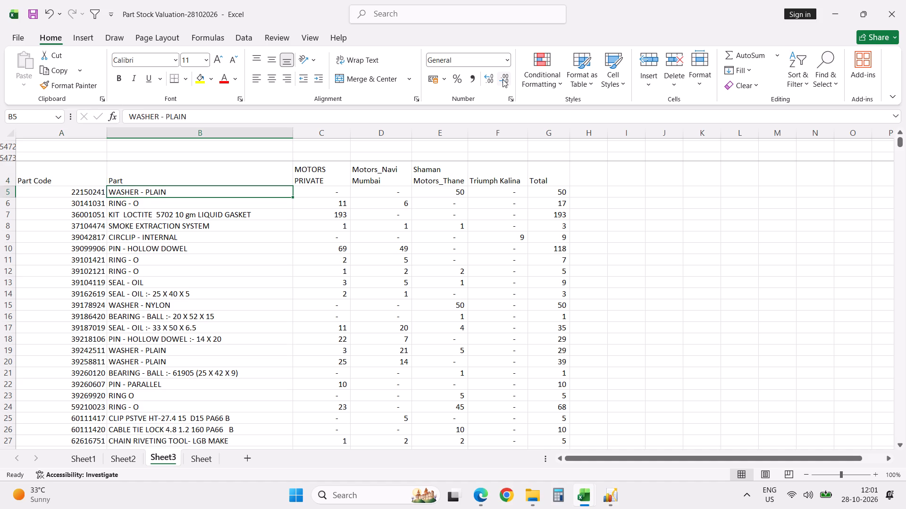
key("alt+w")
type("ff")
key("Up")
key("Up")
key("Up")
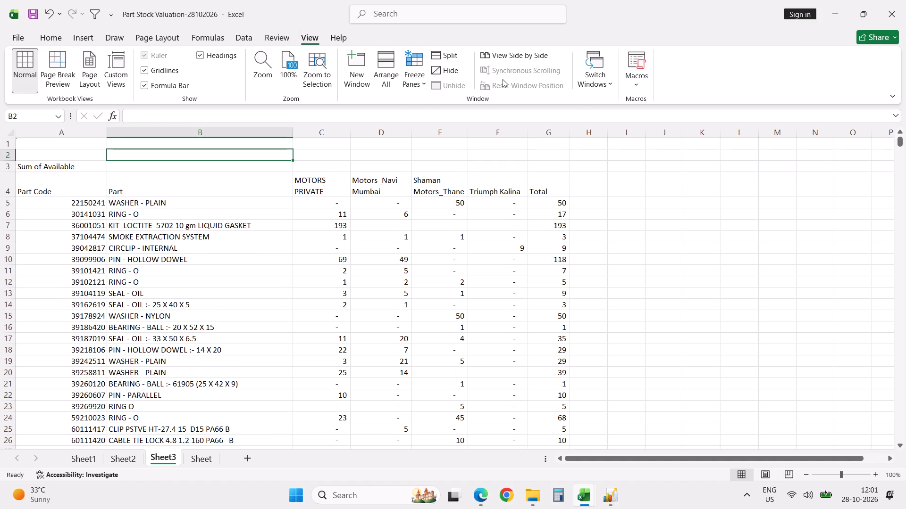
Delete the three rows above the header row in Sheet3 and autofit the Part Code column's width.
left_click(14, 145)
key("shift+Down")
key("shift+Down")
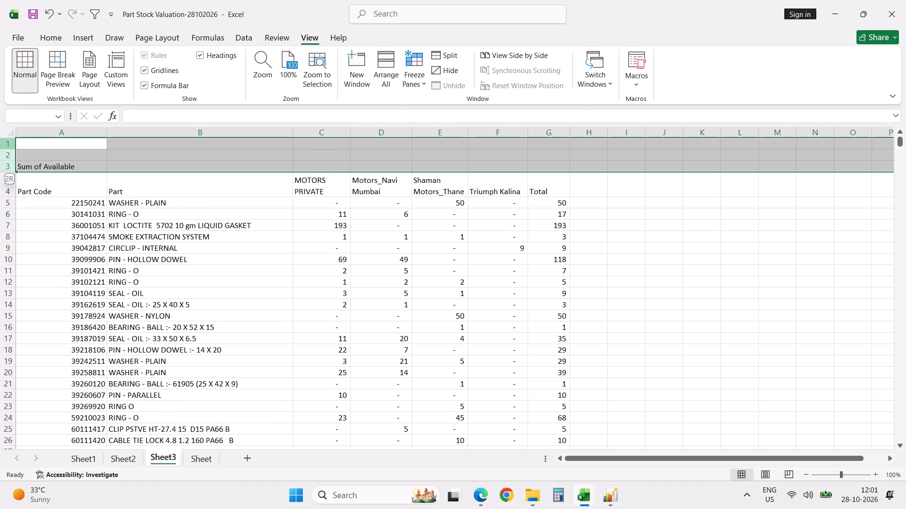
key("ctrl+minus")
left_click(226, 206)
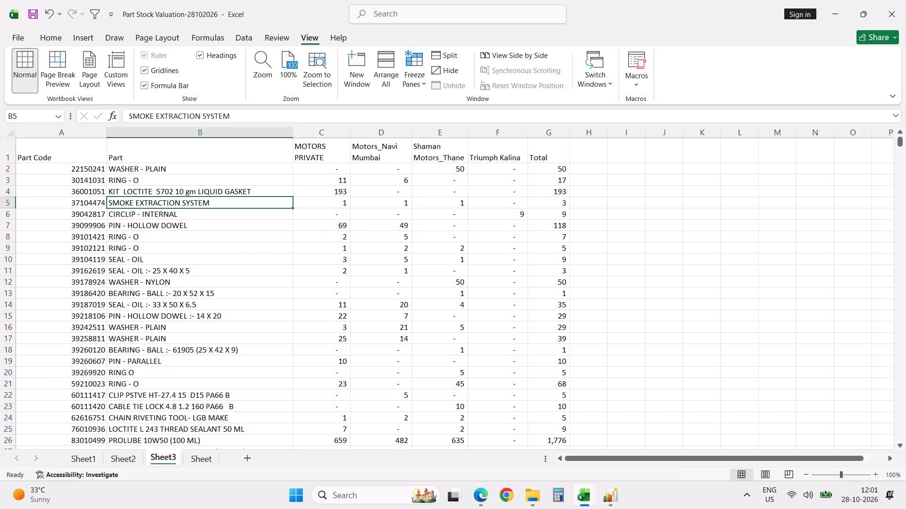
double_click(105, 131)
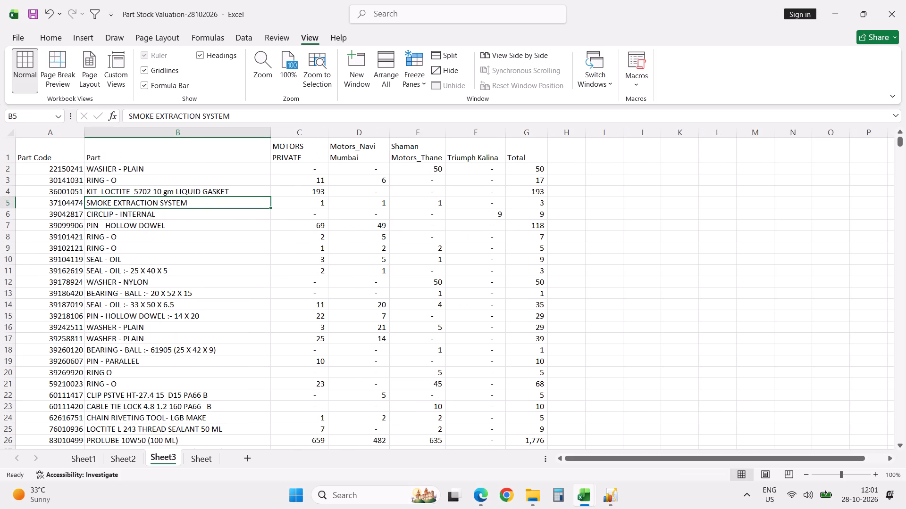
Add the headings Require in H1 and Qty in I1.
left_click(575, 157)
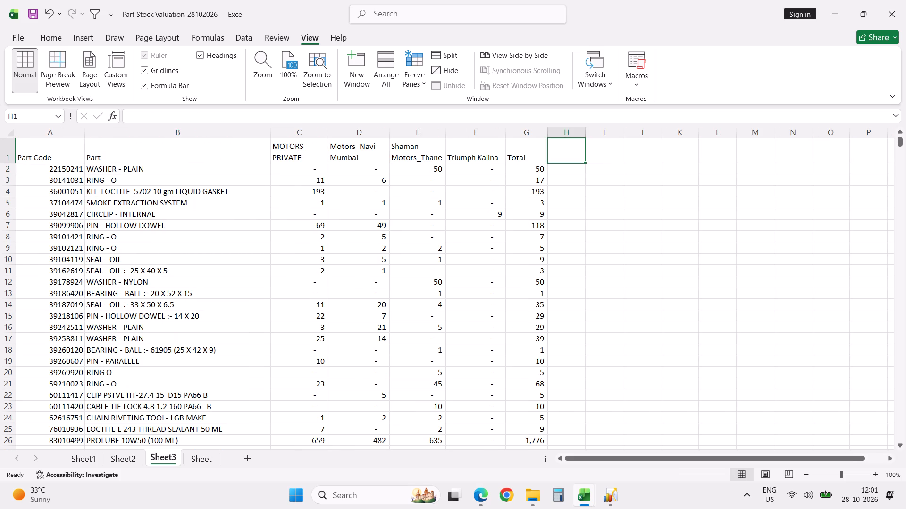
type("Require")
key("Tab")
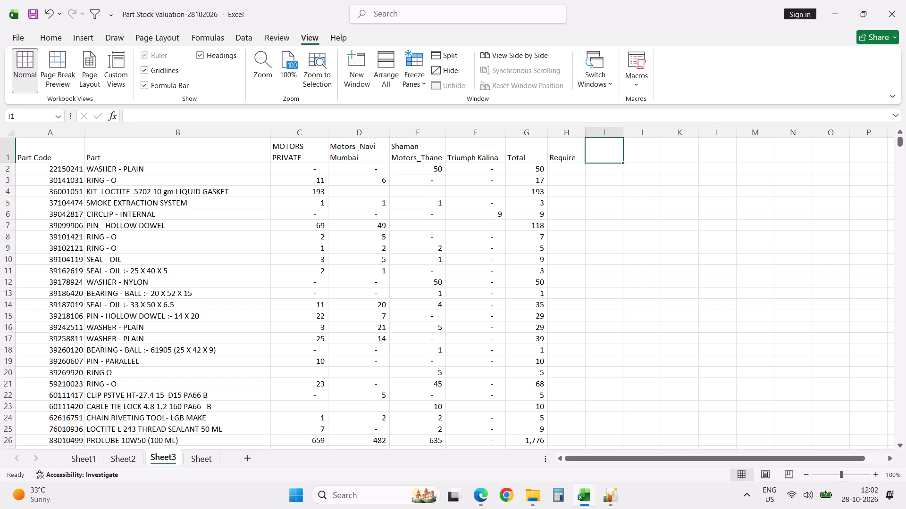
type("Qty")
key("Return")
Enter =VLOOKUP(A2,[Book1]Sheet1!$A$1:$C$7,3,0) in H2 to look up each part's required quantity from Book1.
key("alt+Tab")
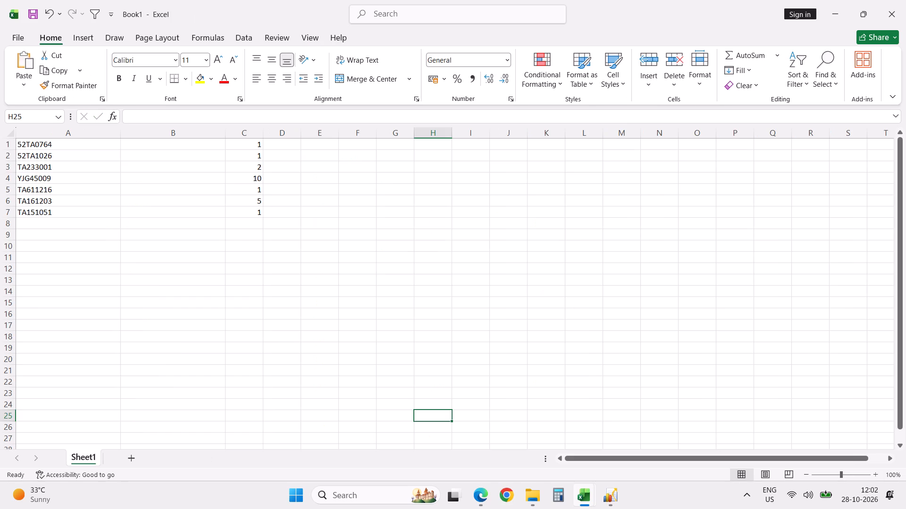
key("alt+Tab")
type("=vlo")
key("Tab")
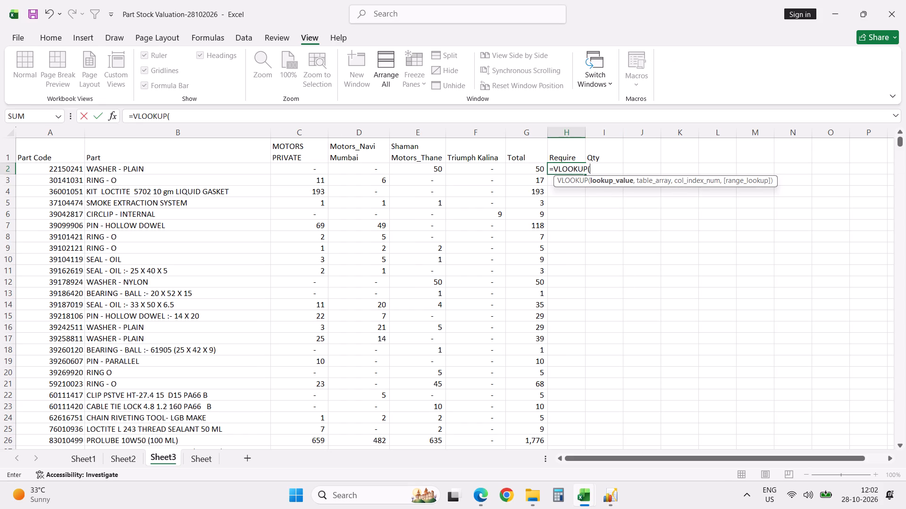
left_click(75, 170)
key("comma")
key("alt+Tab")
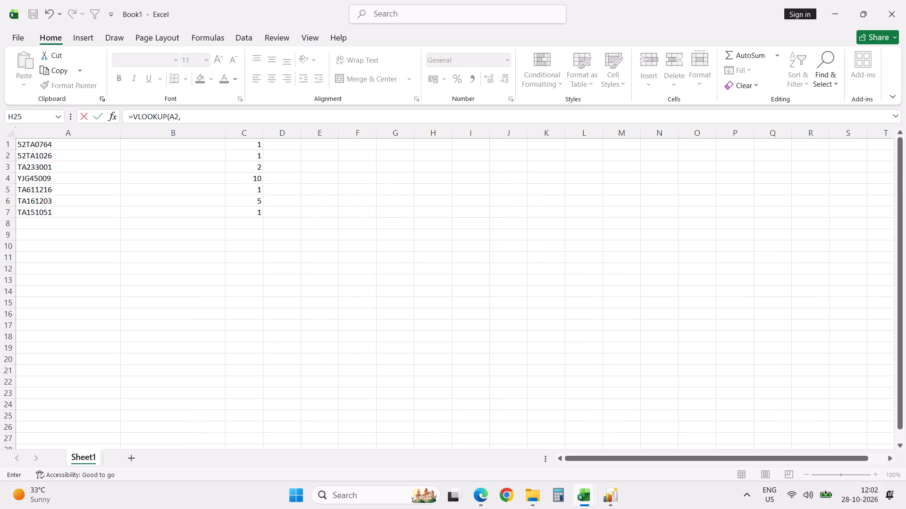
left_click(59, 149)
key("shift+Right")
key("shift+Right")
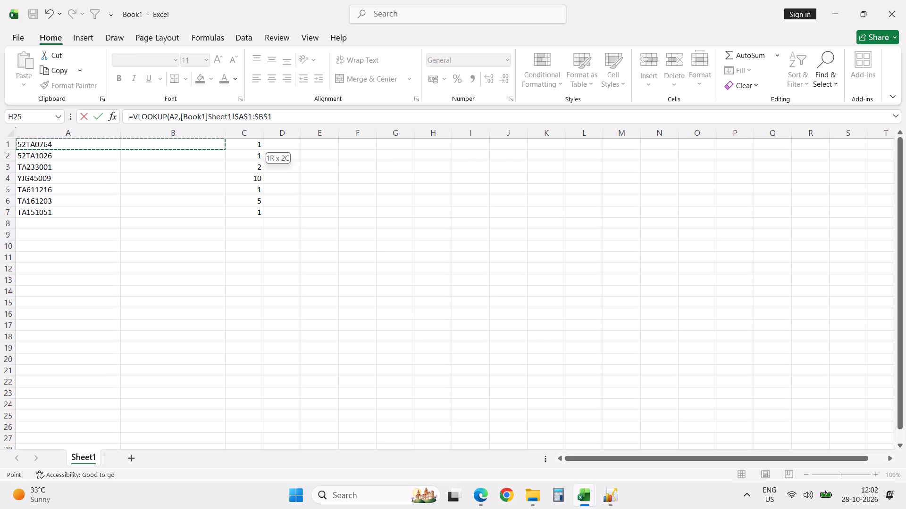
key("shift+Down")
key("shift+Down")
key("shift+Down")
key("shift+Down")
key("shift+Down")
key("shift+Down")
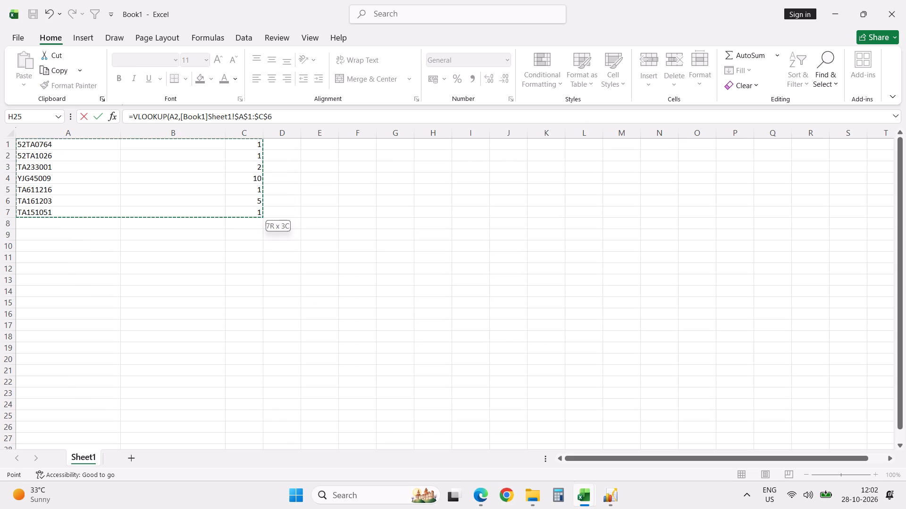
key("Return")
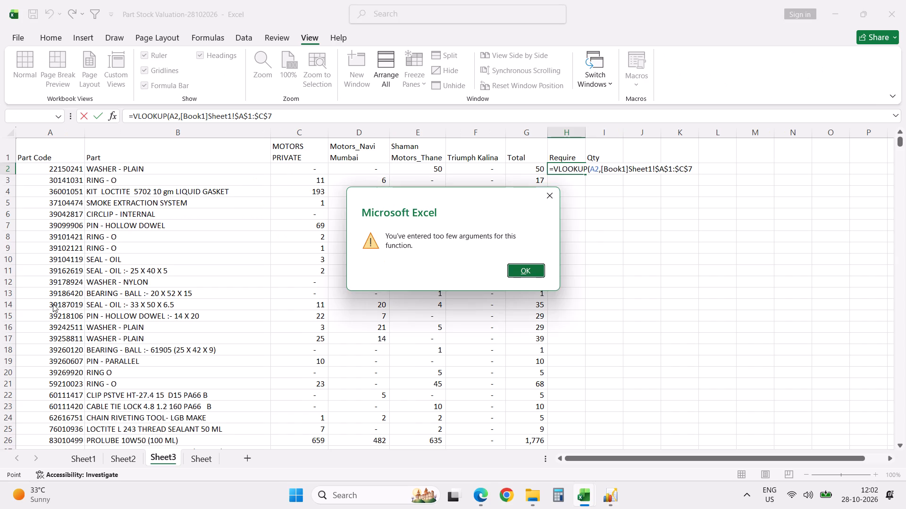
left_click(527, 271)
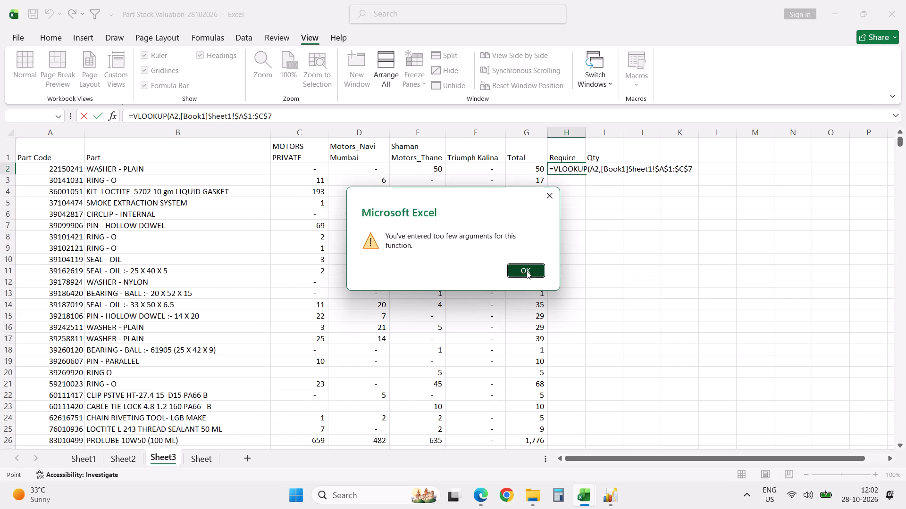
left_click(302, 118)
type(",3")
type(",0")
key("Return")
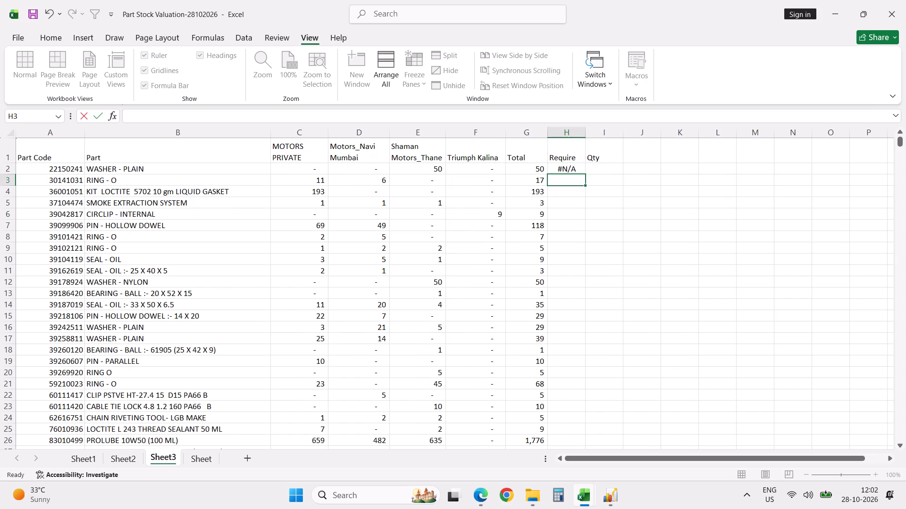
Fill the VLOOKUP formula from H2 down the whole Require column.
left_click(575, 170)
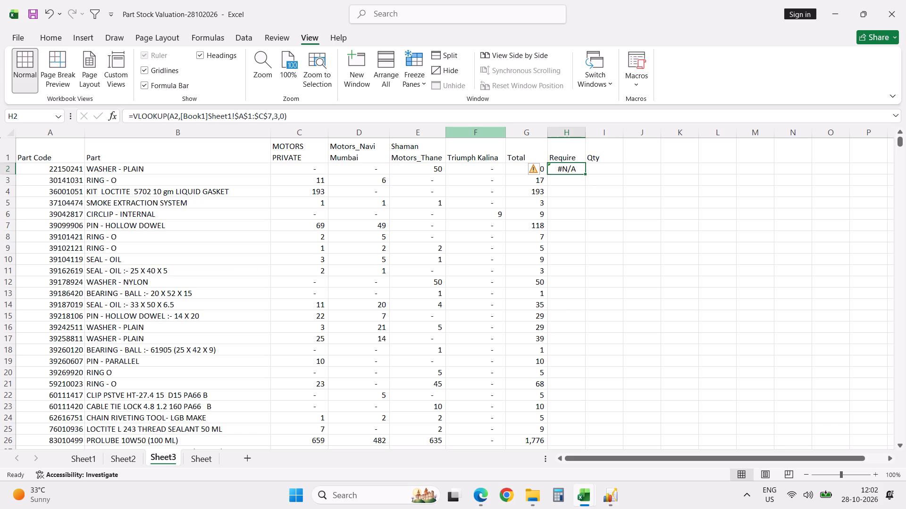
double_click(586, 175)
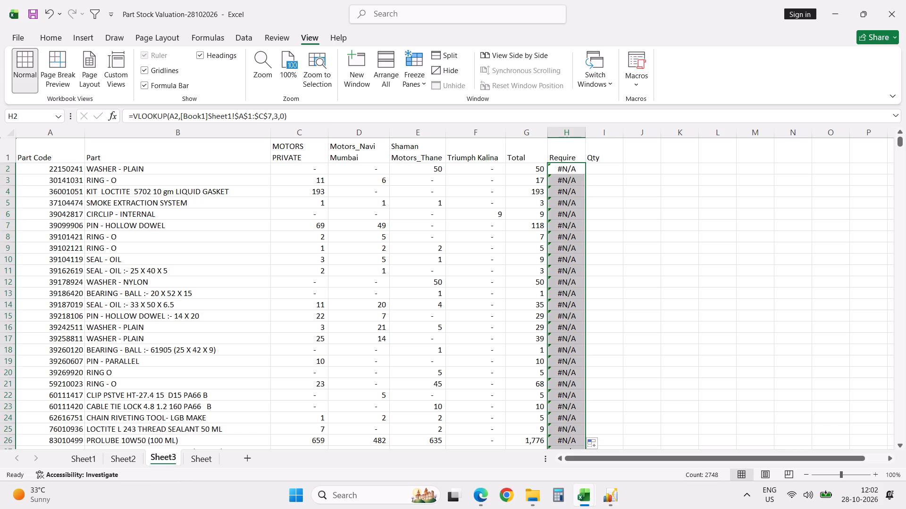
Add filters to the header row A1:I1 and filter the Require column to exclude #N/A.
left_click(65, 142)
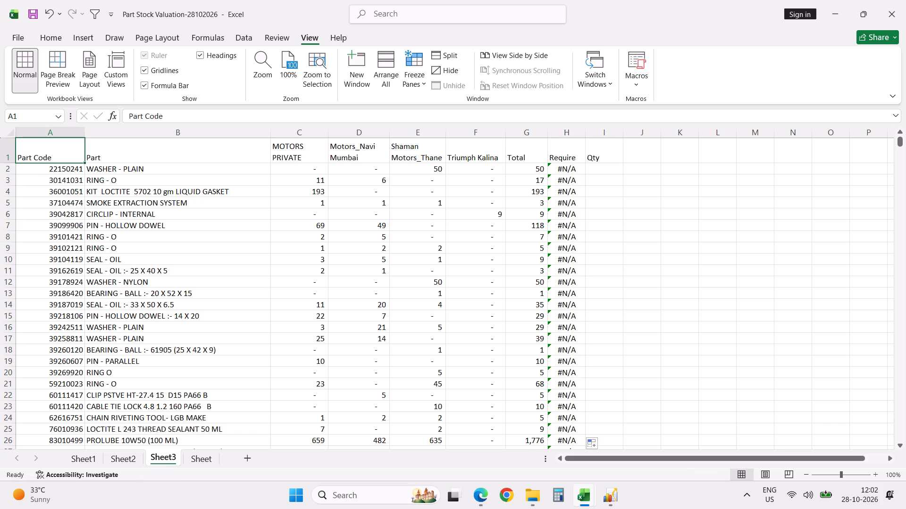
left_click(594, 156, "shift")
key("alt+d")
type("ff")
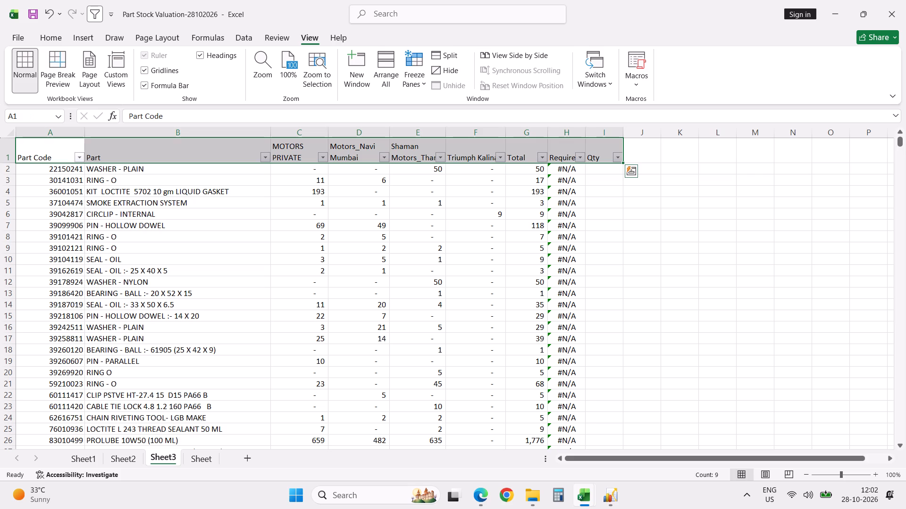
left_click(580, 158)
left_click(473, 359)
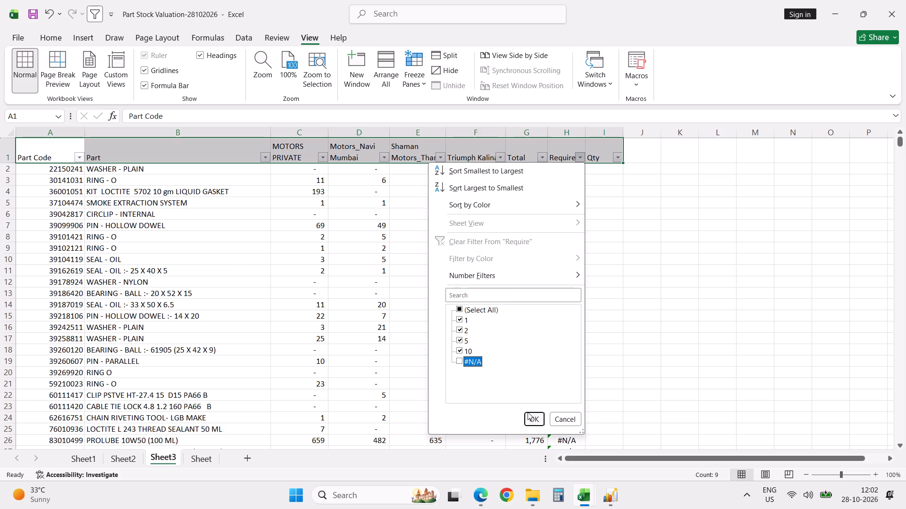
left_click(534, 419)
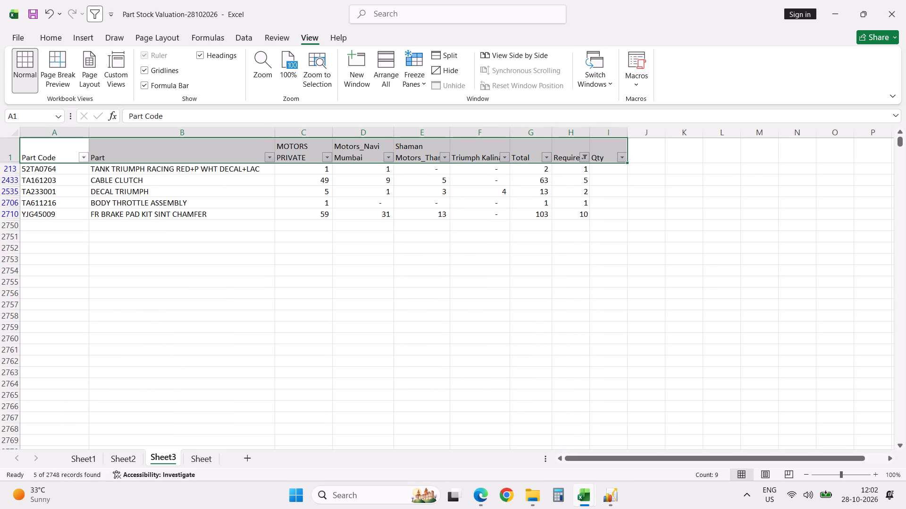
Compare the filtered part codes in Sheet3 with the part code list in column A of Book1.
left_click(44, 167)
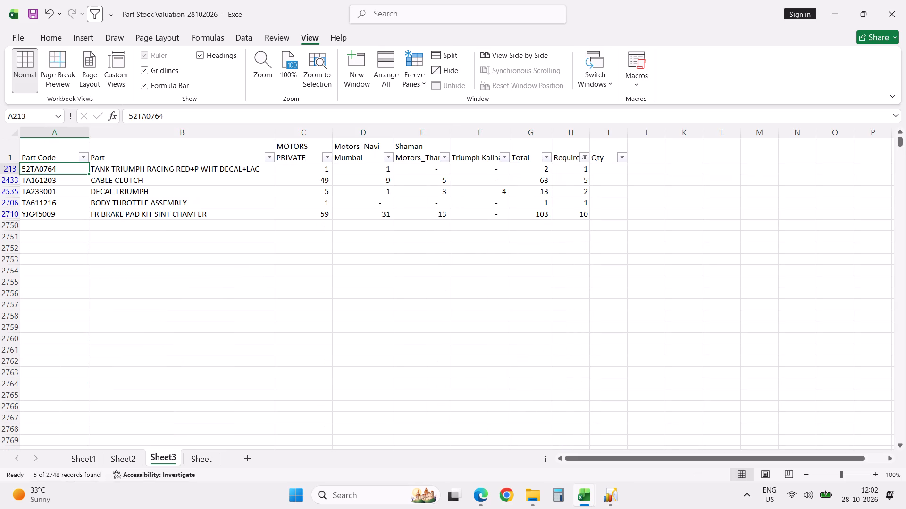
key("ctrl+shift+Down")
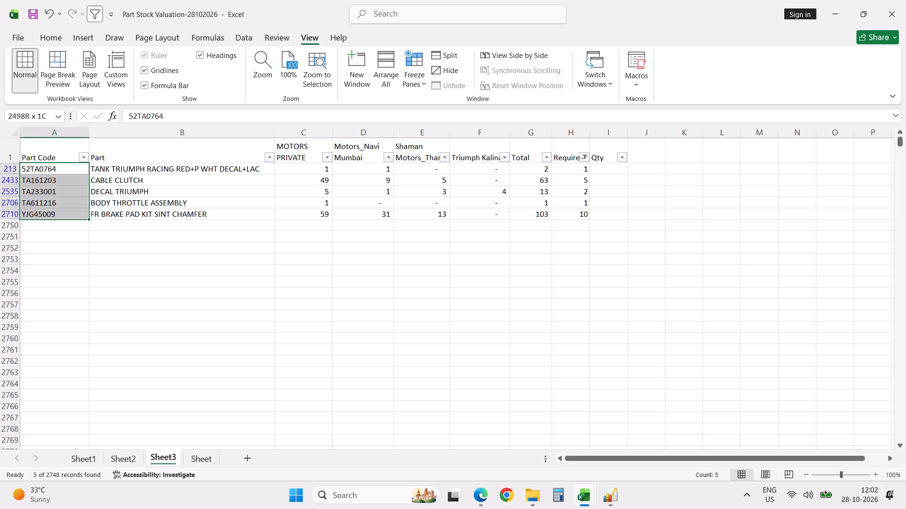
key("alt+Tab")
left_click(53, 150)
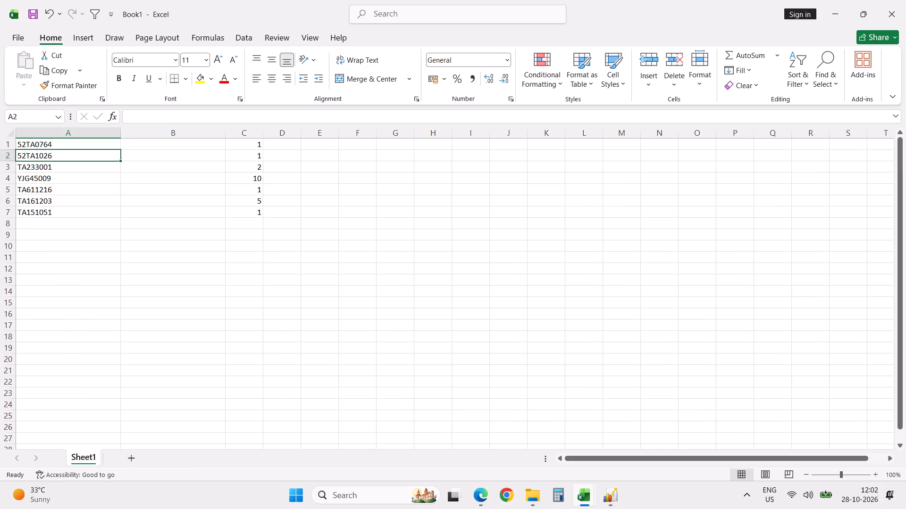
left_click(56, 148)
key("shift+Down")
key("shift+Down")
key("shift+Down")
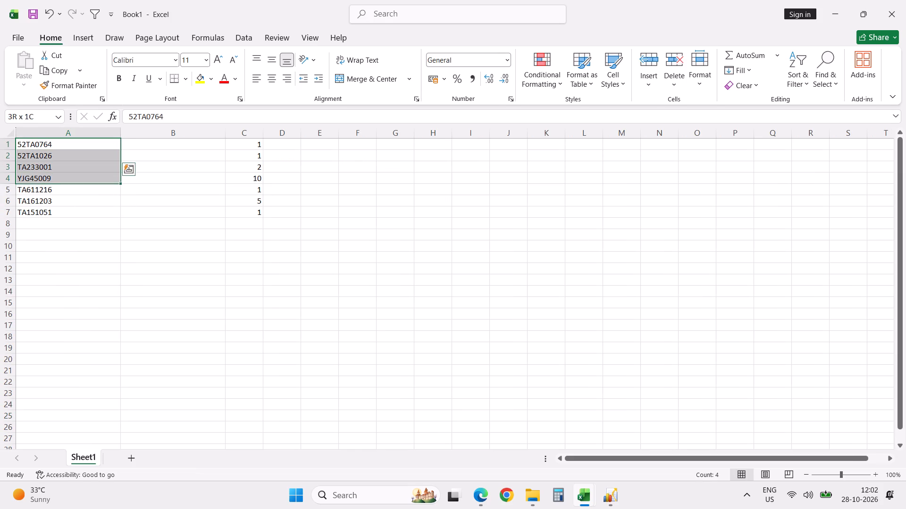
key("shift+Down")
key("shift+Down")
key("shift+Down")
left_click(122, 280)
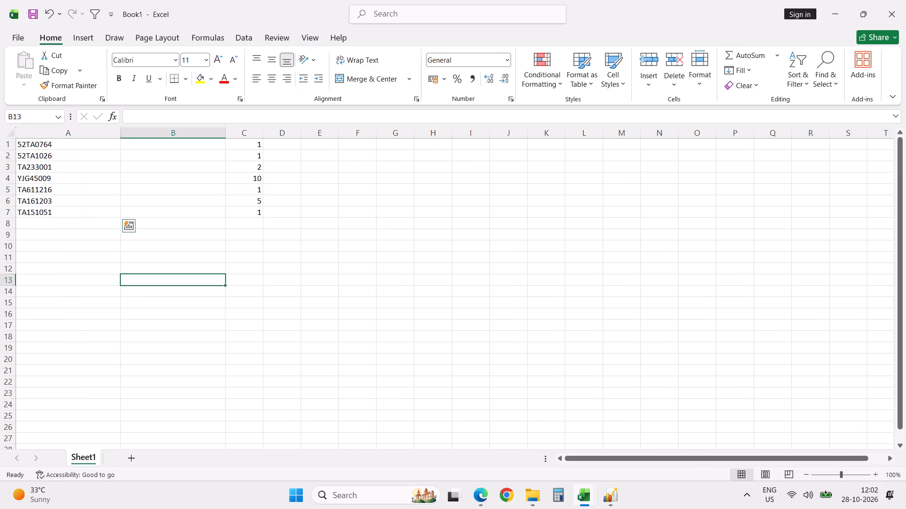
key("alt+Tab")
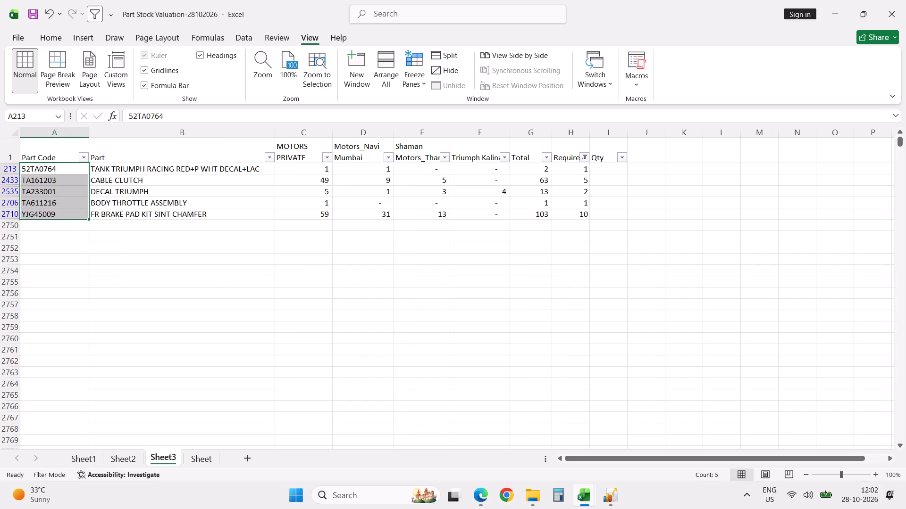
Bold the part codes in Book1's column A that match Sheet3's filtered rows: 52TA0764, TA161203, TA233001, TA611216 and YJG45009.
key("alt+Tab")
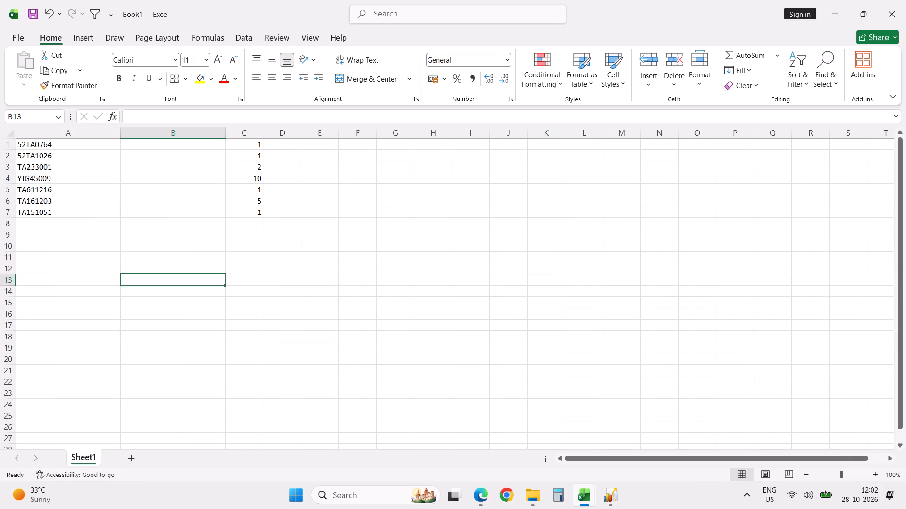
left_click(78, 144)
key("ctrl+b")
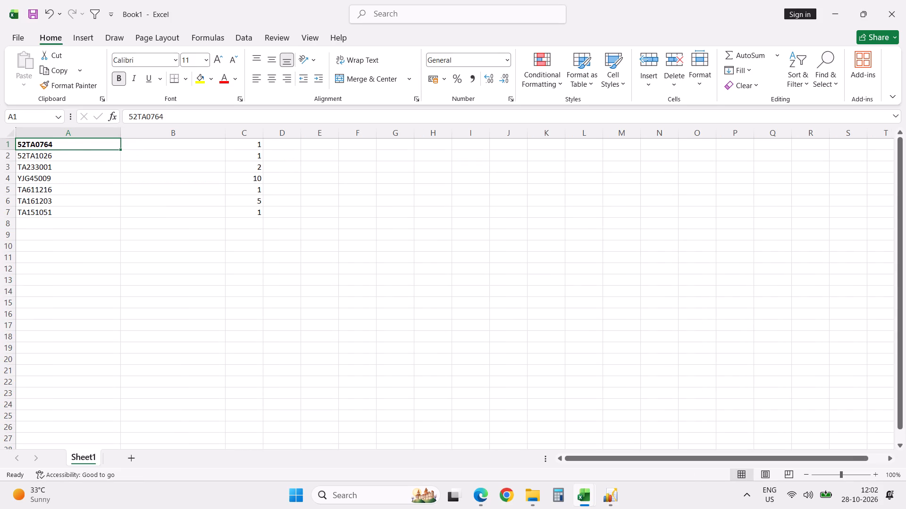
left_click(57, 203)
key("ctrl+b")
key("Tab")
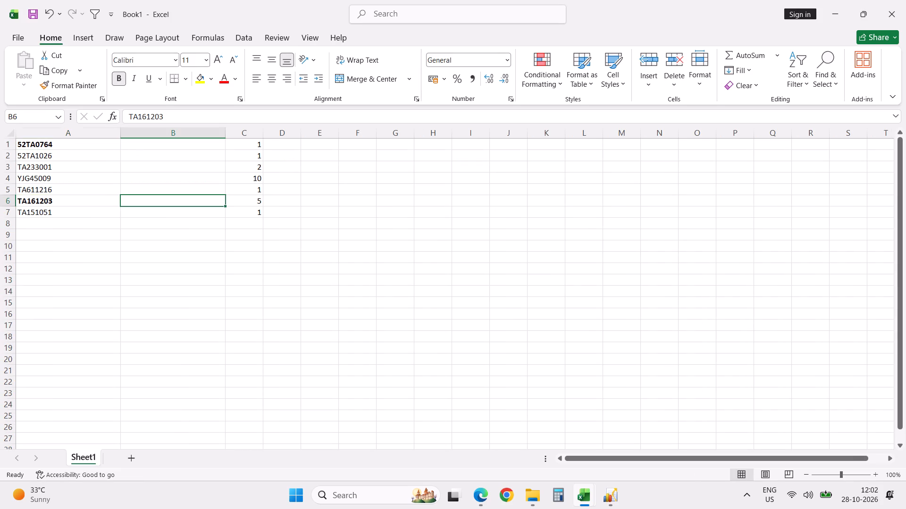
key("alt+Tab")
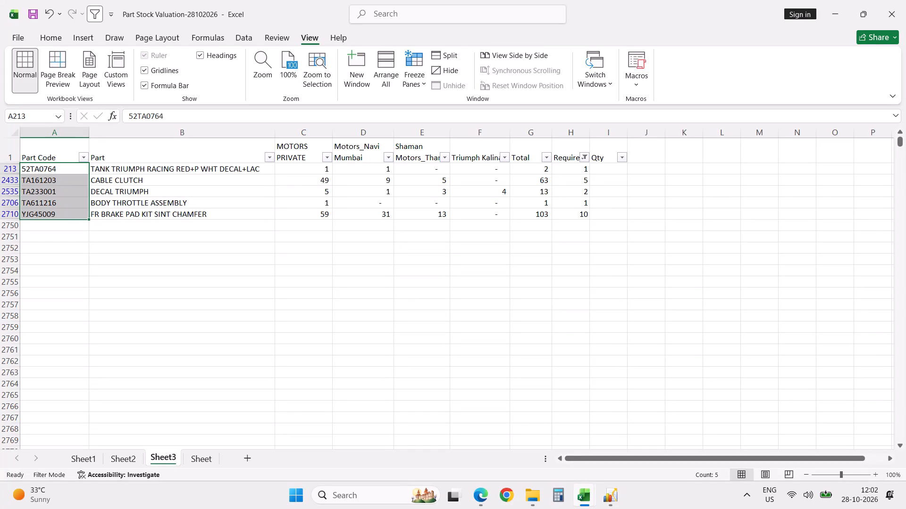
key("alt+Tab")
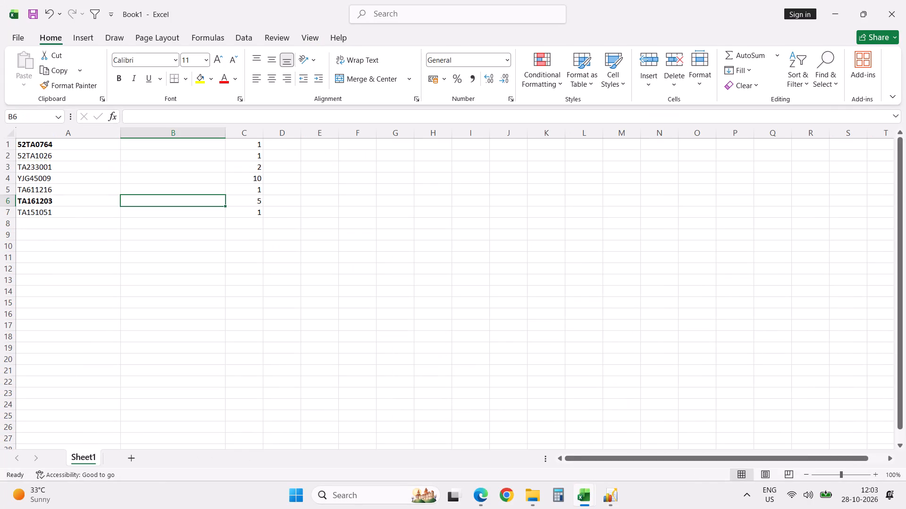
left_click(67, 167)
key("ctrl+b")
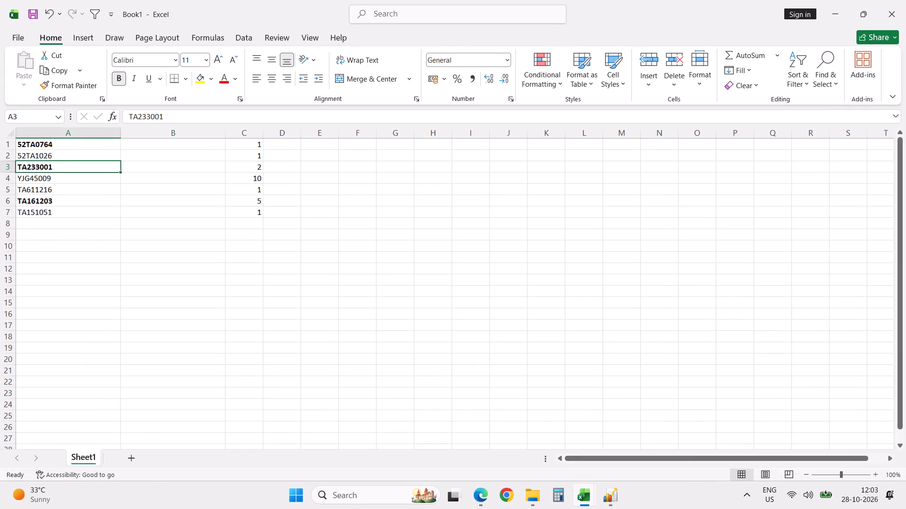
key("alt+Tab")
key("alt+Tab")
left_click(62, 191)
key("ctrl+b")
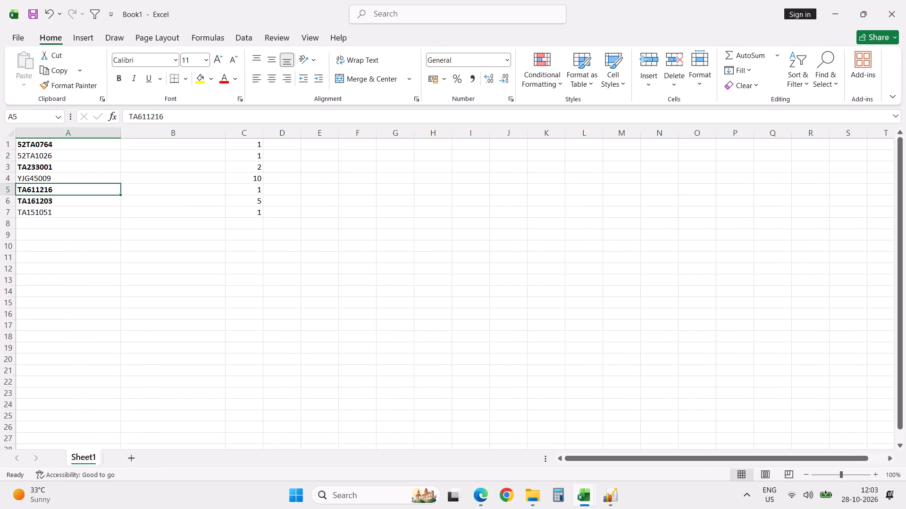
key("alt+Tab")
key("alt+Tab")
left_click(62, 179)
key("ctrl+b")
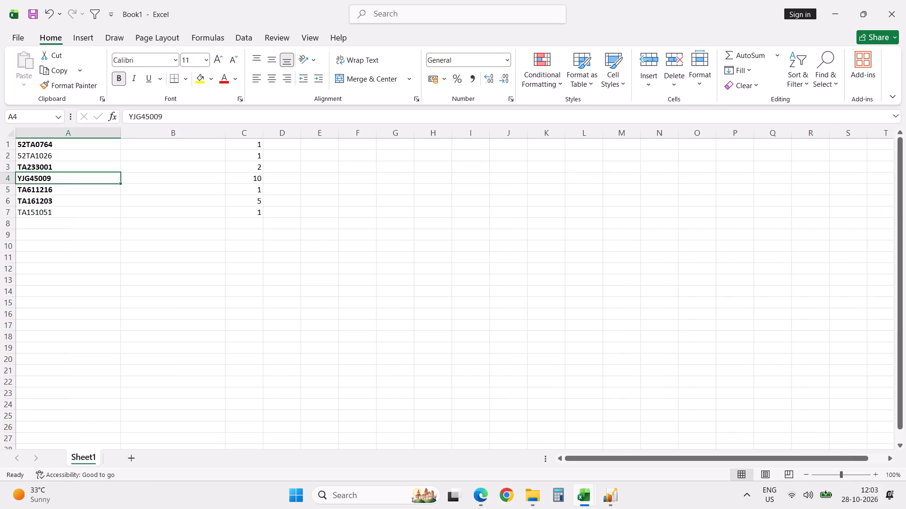
Copy part code 52TA1026 from Book1, switch to Excellon, close the VOR purchase orders list and retrieve the part's data in Item View.
left_click(65, 159)
key("alt+Tab")
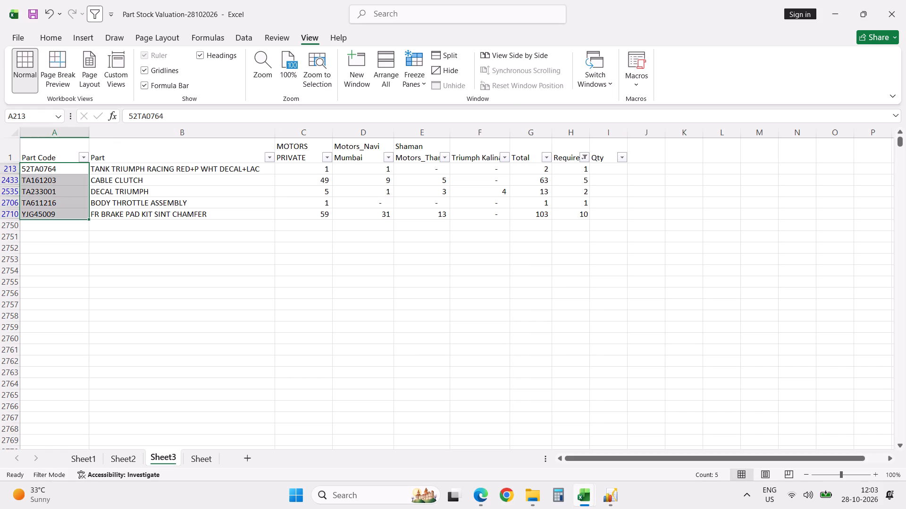
key("alt+Tab")
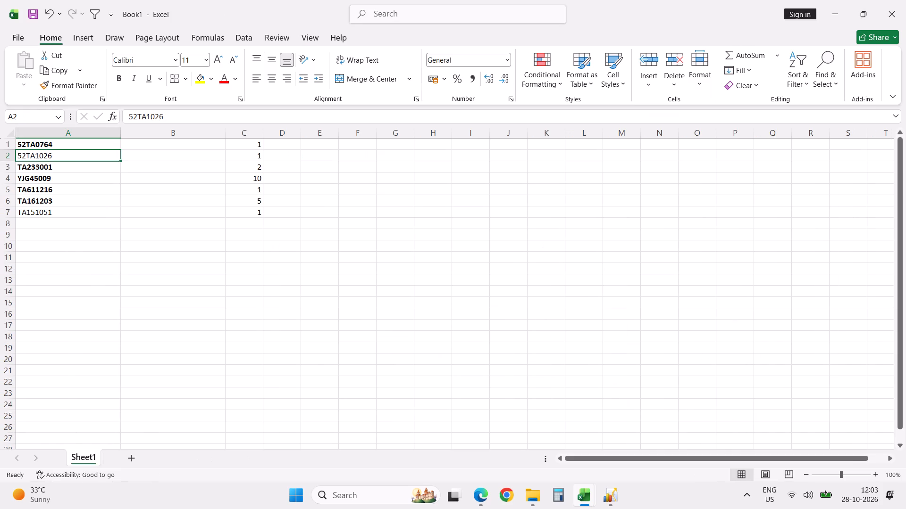
key("ctrl+c")
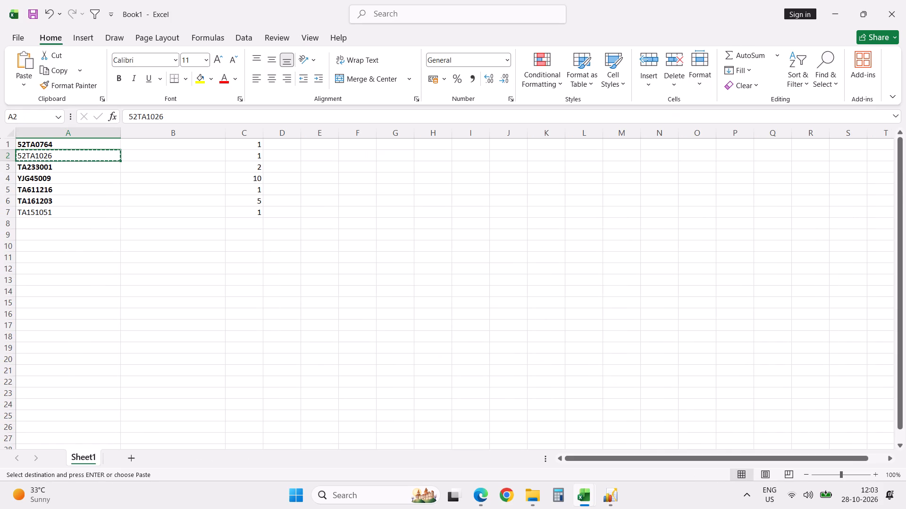
left_click(606, 494)
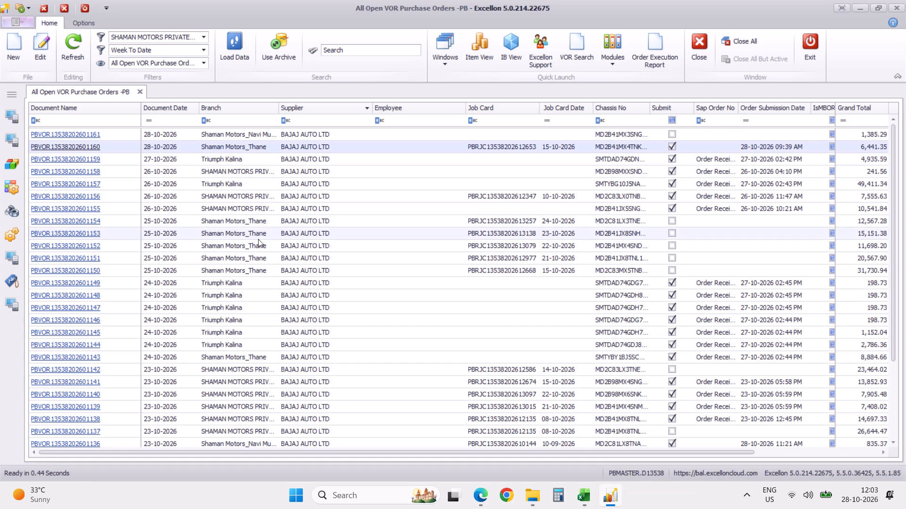
left_click(142, 92)
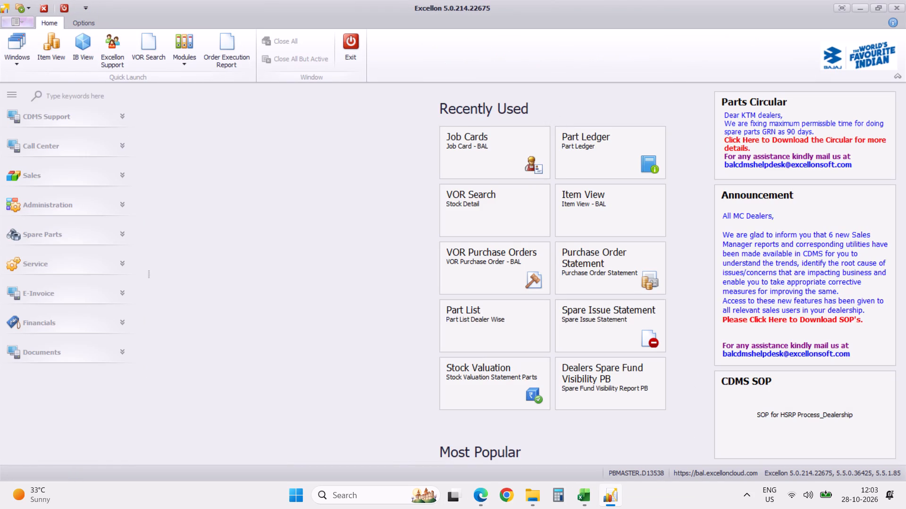
left_click(50, 57)
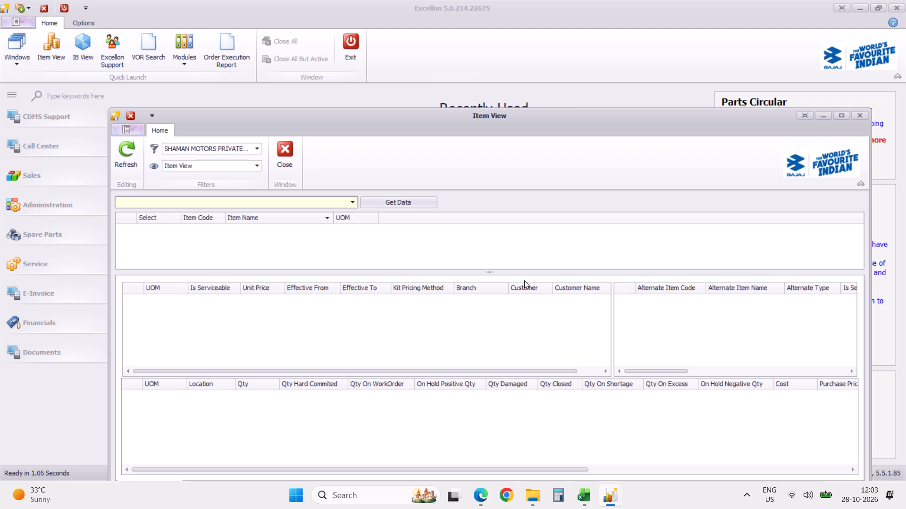
key("ctrl+v")
left_click(409, 199)
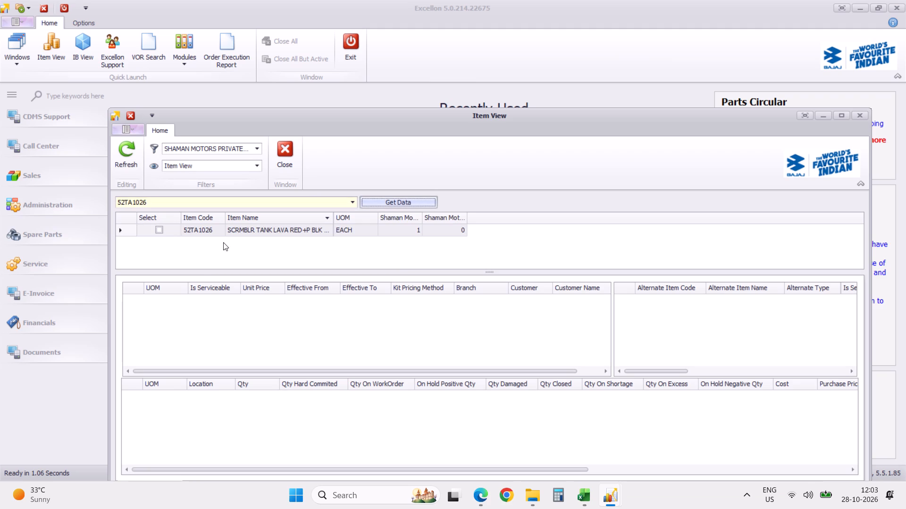
Select 52TA1026 and examine its Navi Mumbai stock lines, widening the on-hand and available columns to read their full headings.
left_click(159, 229)
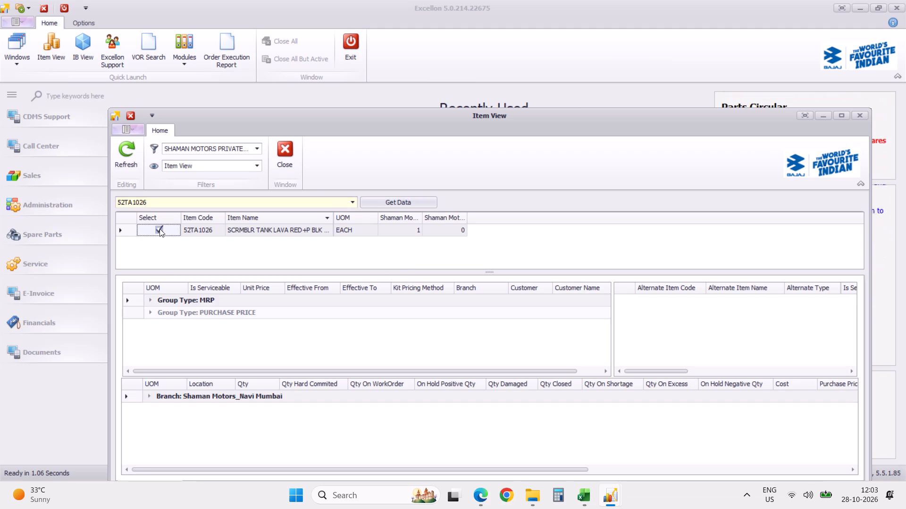
left_click(149, 397)
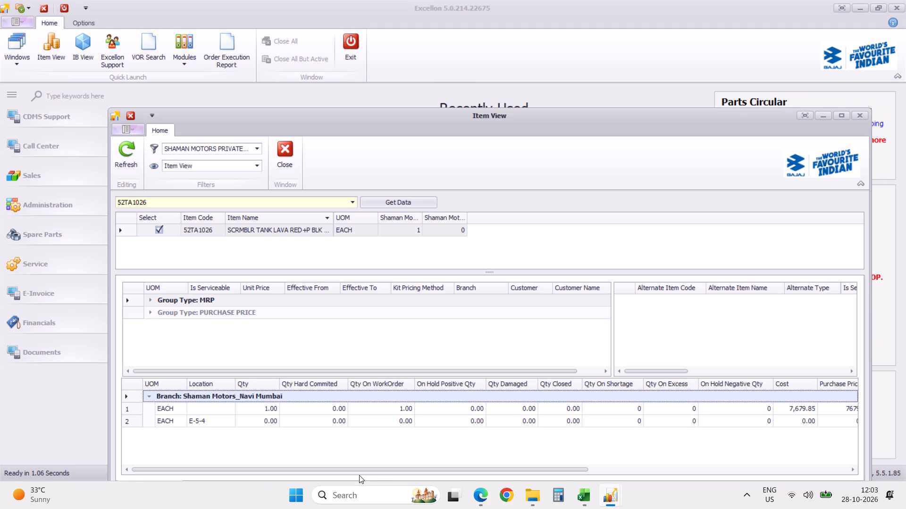
scroll(366, 450, "left", 20)
scroll(366, 450, "left", 2)
scroll(366, 450, "right", 20)
scroll(366, 450, "right", 5)
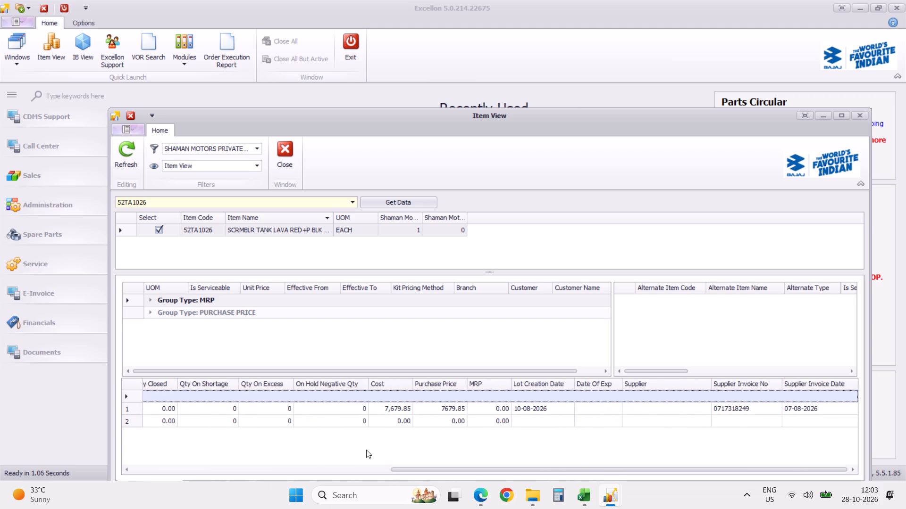
scroll(366, 450, "left", 20)
scroll(366, 450, "left", 17)
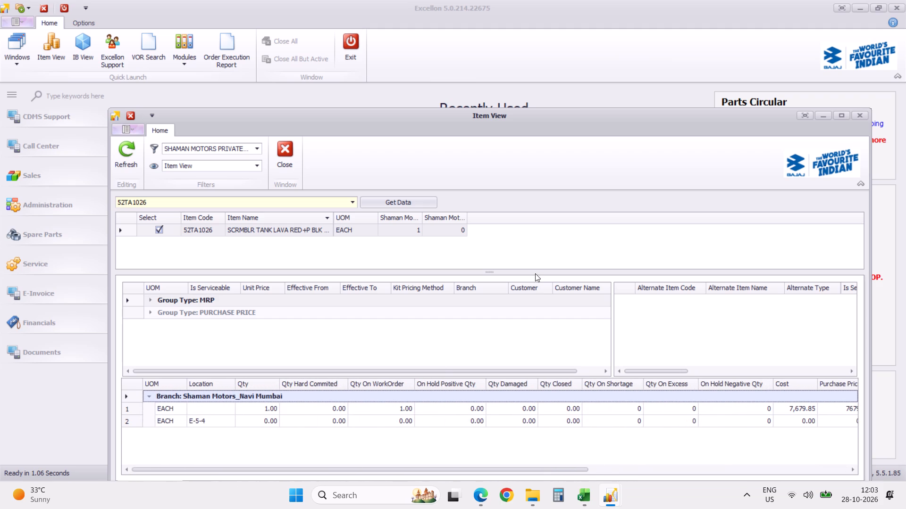
left_click_drag(422, 220, 463, 221)
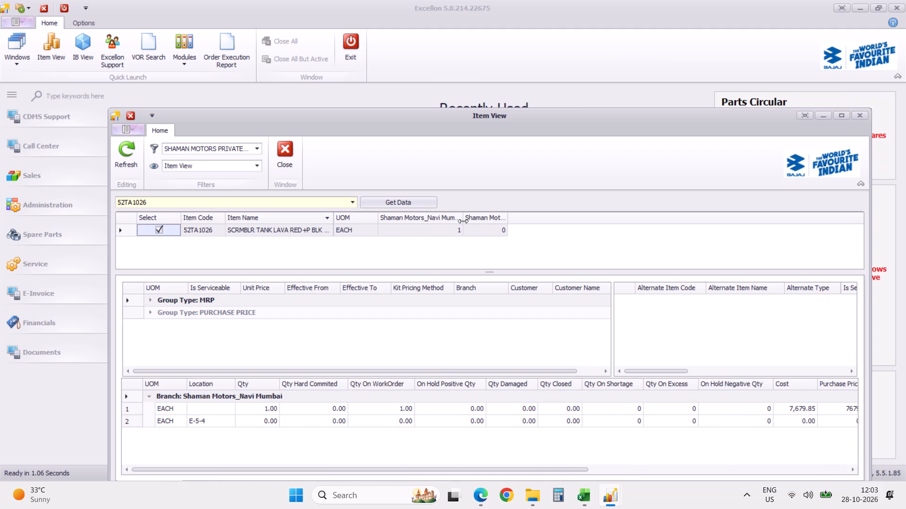
left_click_drag(463, 221, 527, 209)
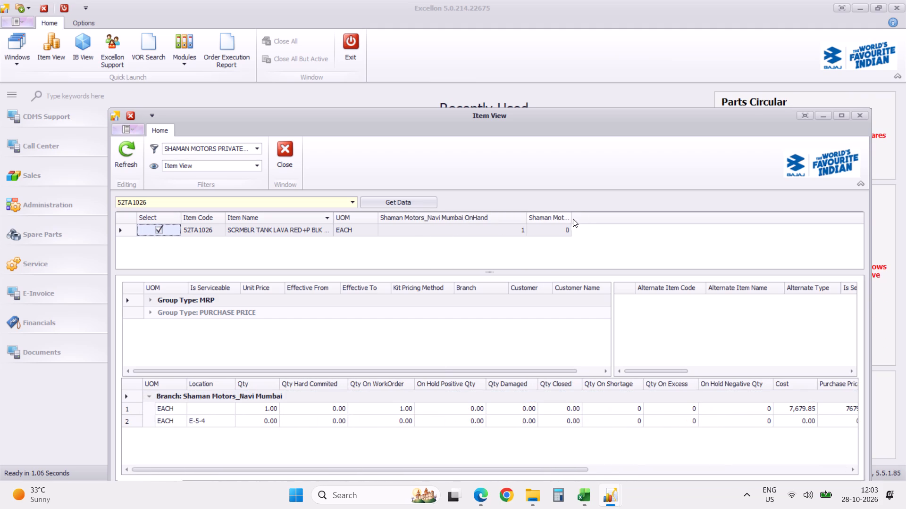
left_click_drag(571, 219, 643, 217)
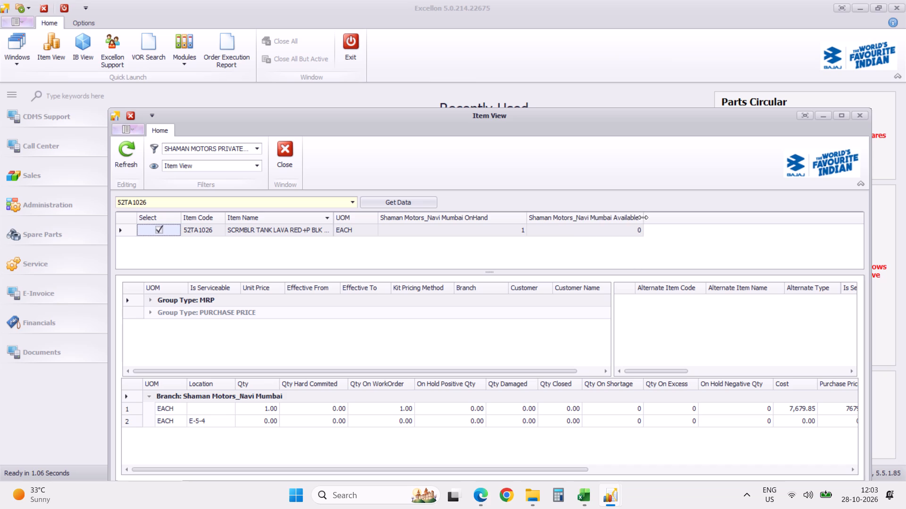
Copy part code TA151051 from cell A7 of Book1 and retrieve its data in Excellon's Item View.
key("alt+Tab")
key("alt+Tab")
key("alt+Tab")
key("alt+Tab")
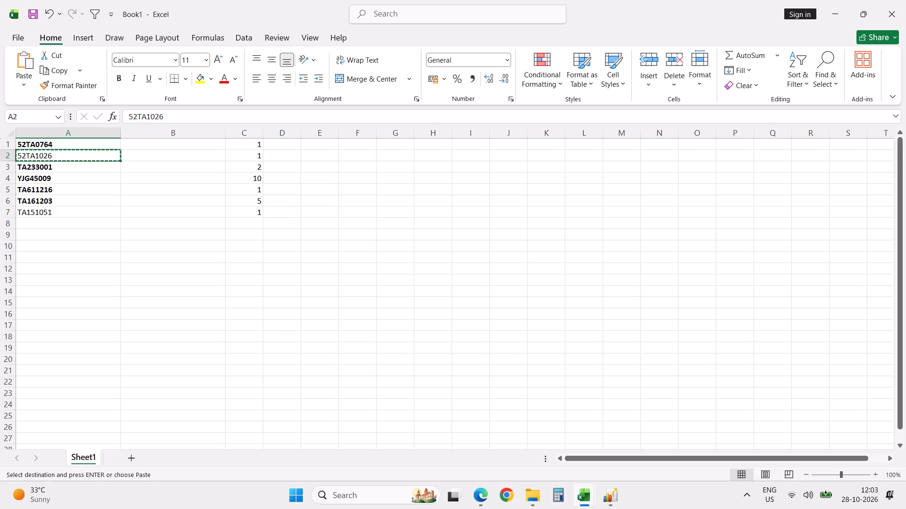
left_click(74, 215)
key("ctrl+c")
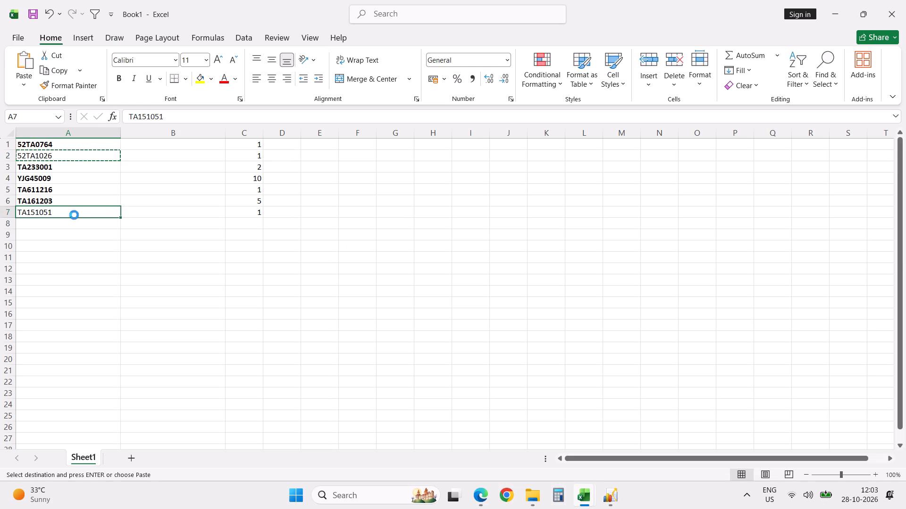
left_click(609, 493)
left_click(650, 442)
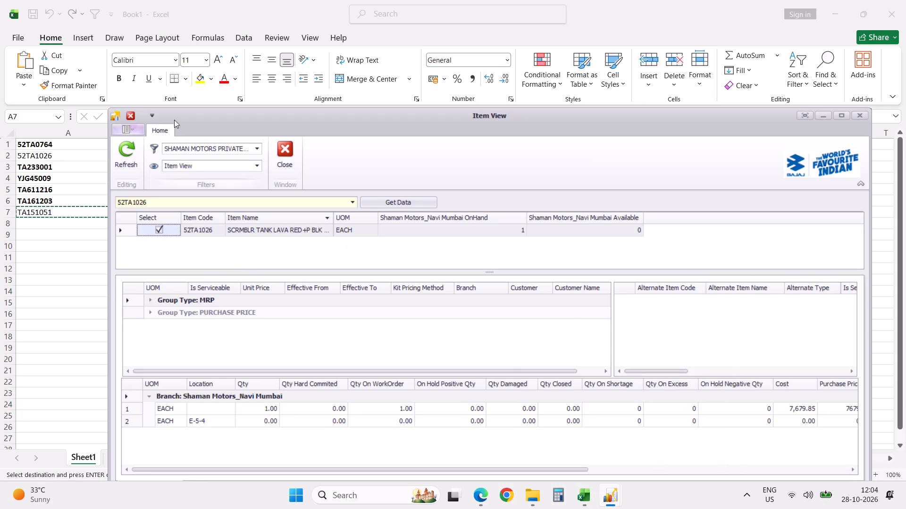
double_click(155, 202)
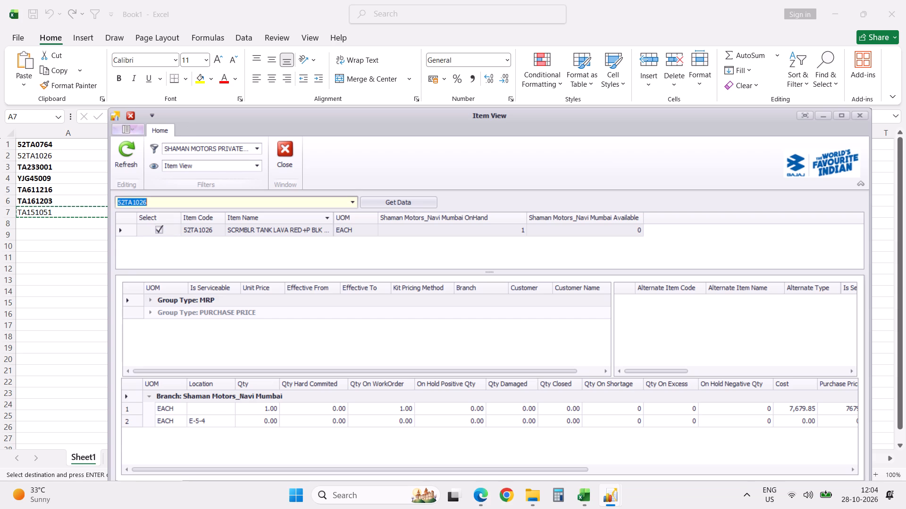
key("ctrl+v")
key("BackSpace")
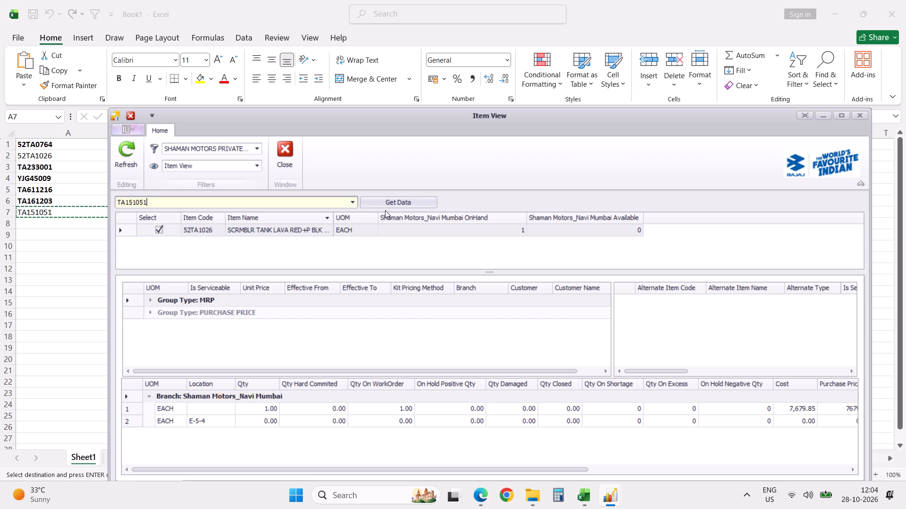
left_click(396, 202)
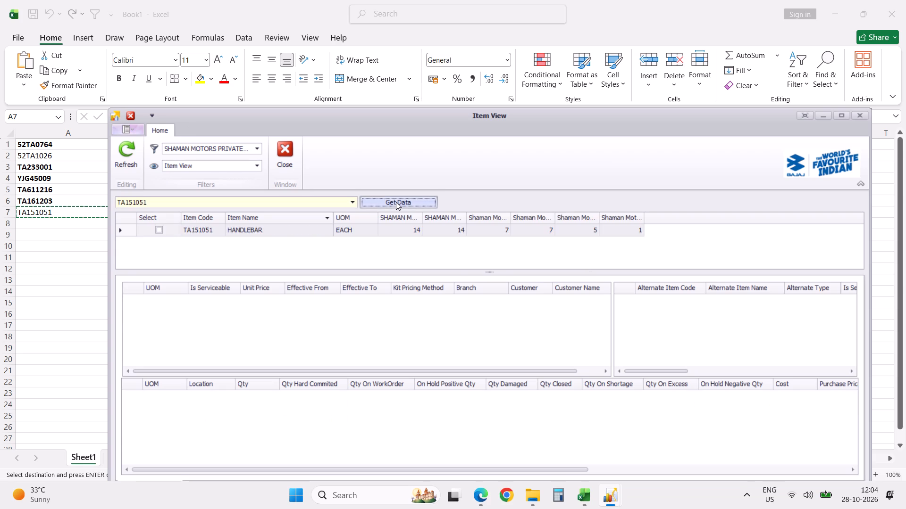
Select TA151051 and examine its stock by branch, widening the Thane and Navi Mumbai columns to read their headings.
left_click(160, 231)
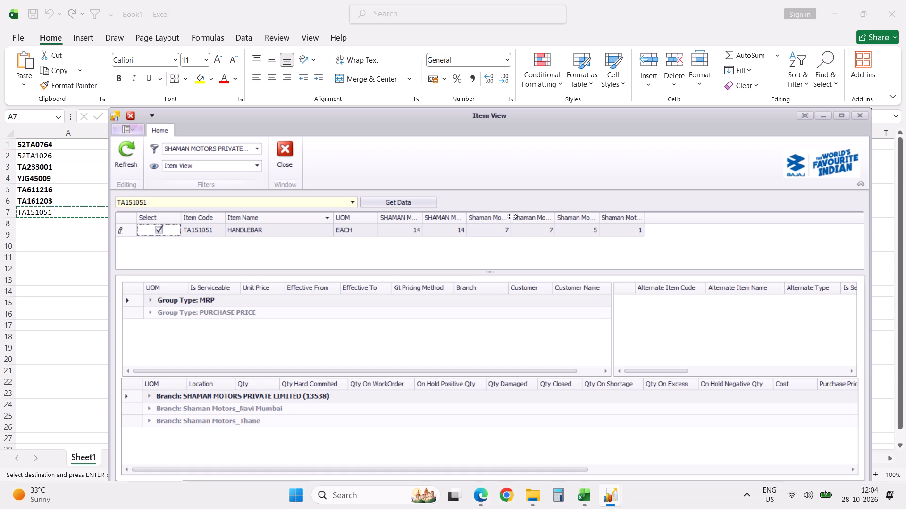
left_click_drag(512, 216, 561, 214)
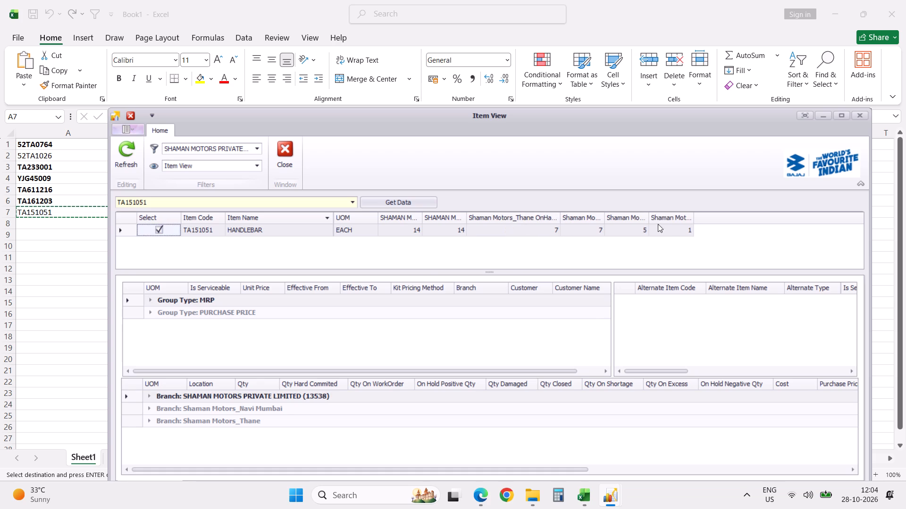
left_click_drag(648, 220, 681, 220)
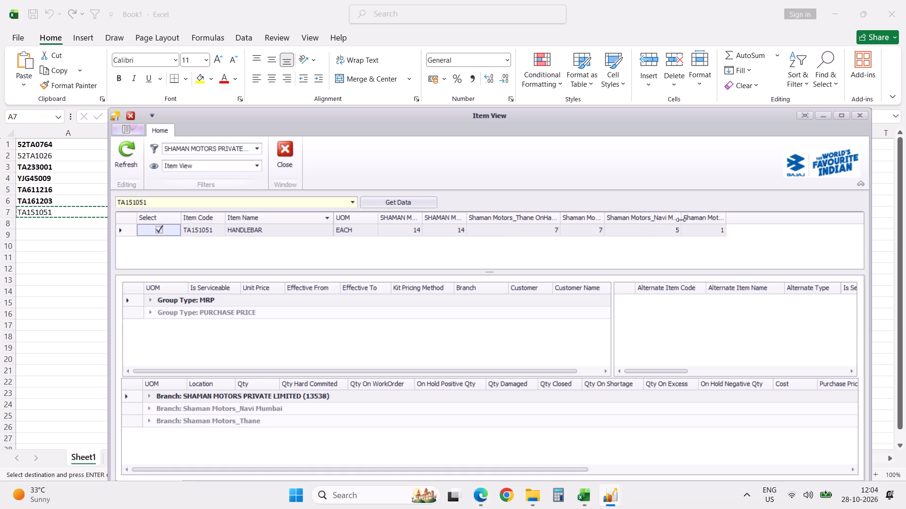
left_click(726, 217)
left_click_drag(725, 217, 762, 218)
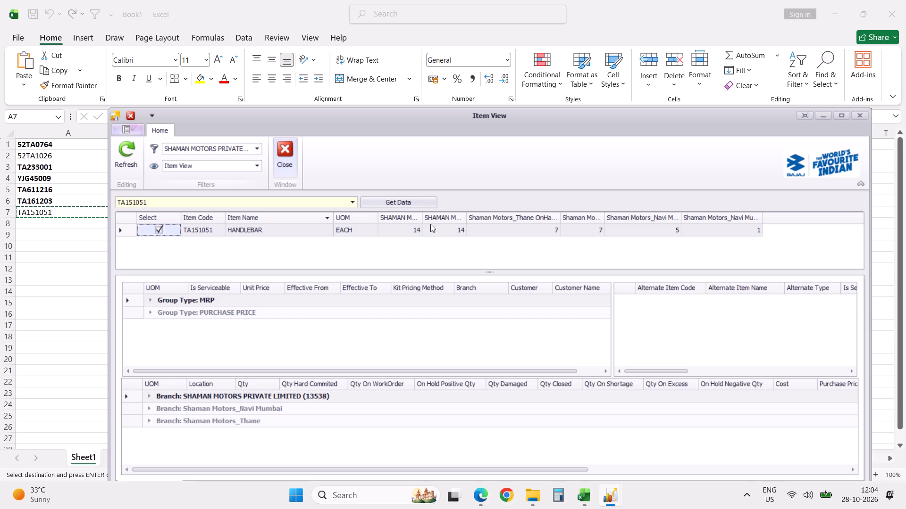
Close the Item View window in Excellon.
left_click_drag(423, 219, 487, 227)
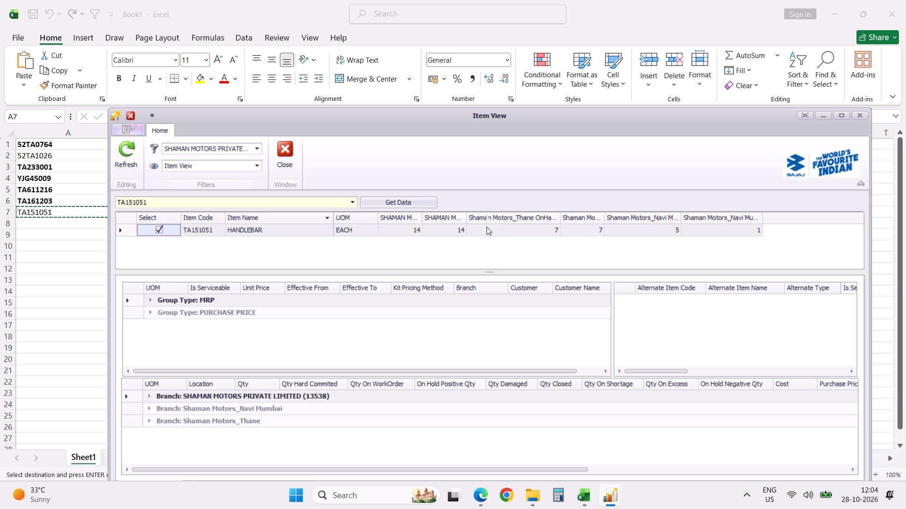
left_click(287, 153)
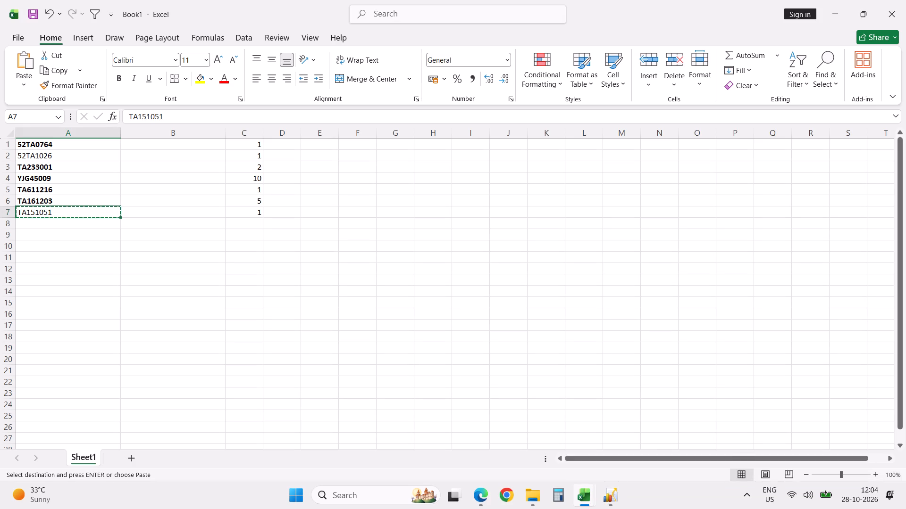
Switch to the Part Stock Valuation workbook and search its Sheet worksheet for part code TA151051 without the trailing space.
key("alt+Tab")
key("alt+Tab")
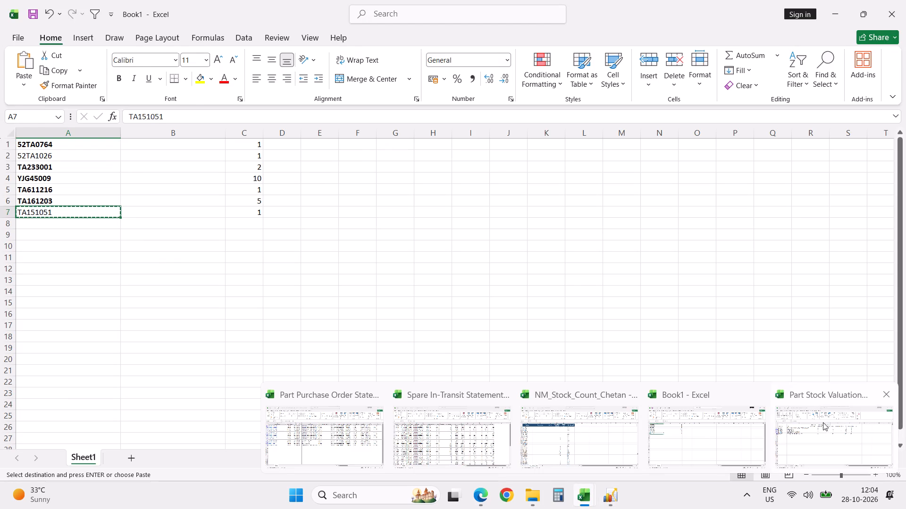
left_click(832, 421)
left_click(363, 347)
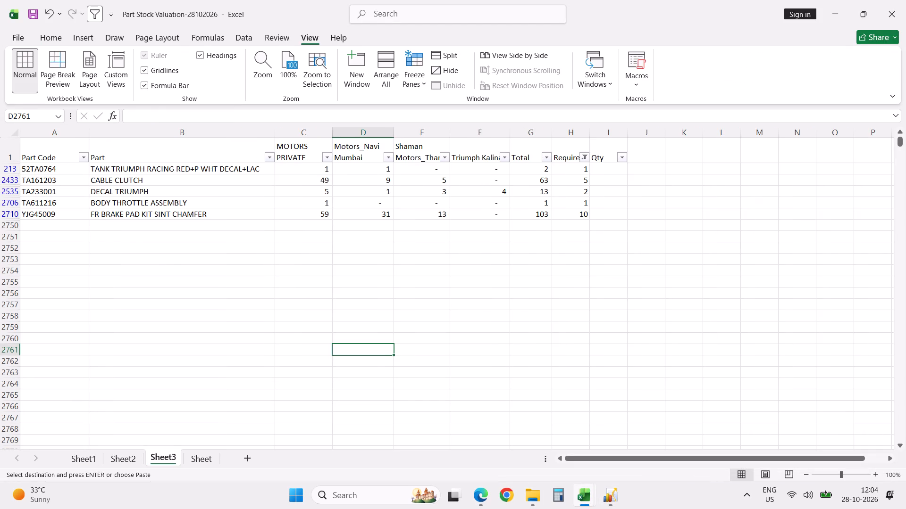
left_click(125, 456)
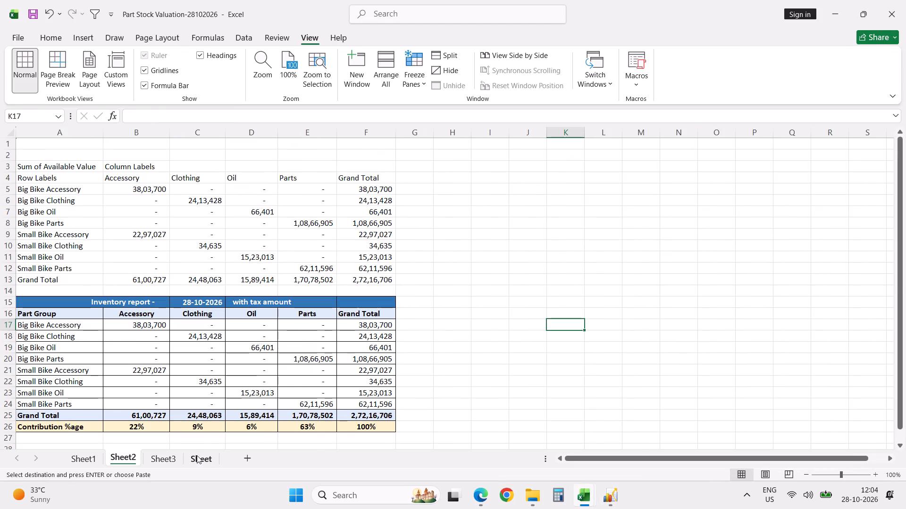
left_click(200, 459)
left_click(301, 316)
key("ctrl+f")
key("ctrl+v")
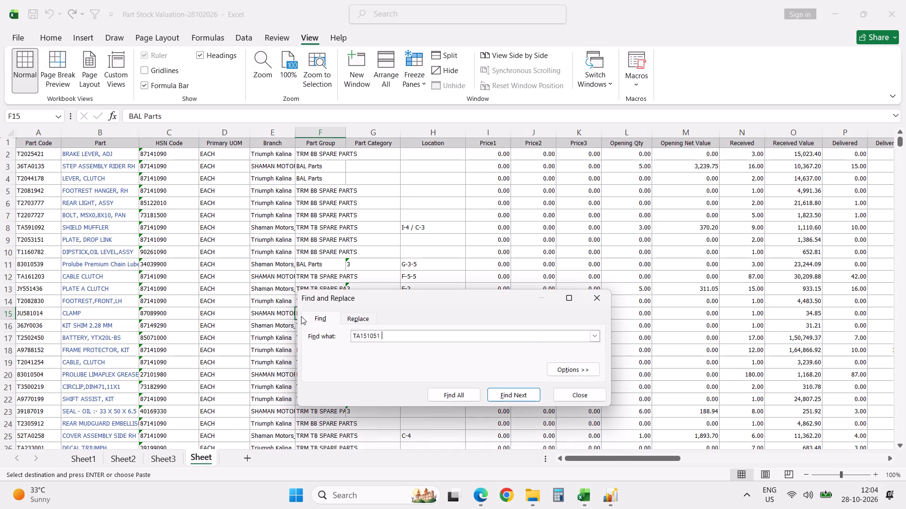
key("BackSpace")
key("Return")
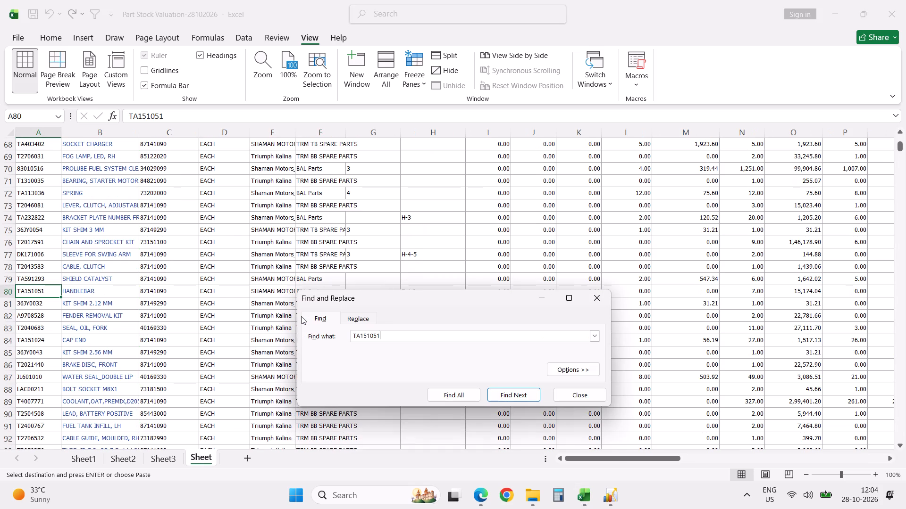
key("Escape")
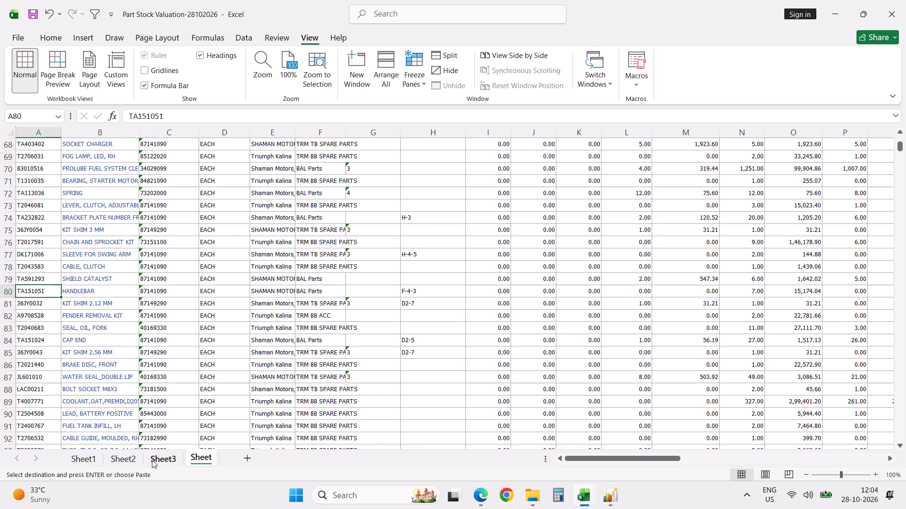
Examine the inventory summaries on Sheet1 and Sheet2 and the last columns of the stock data on Sheet.
left_click(163, 457)
left_click(133, 460)
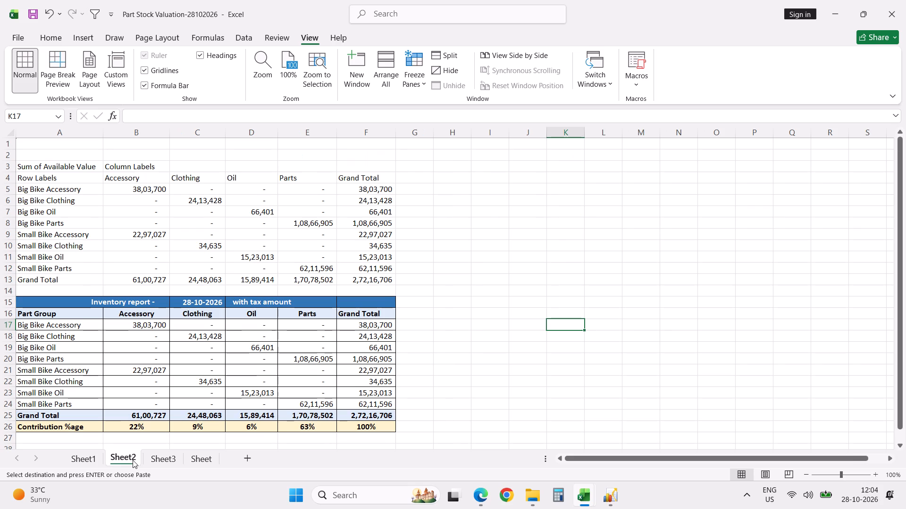
left_click(87, 457)
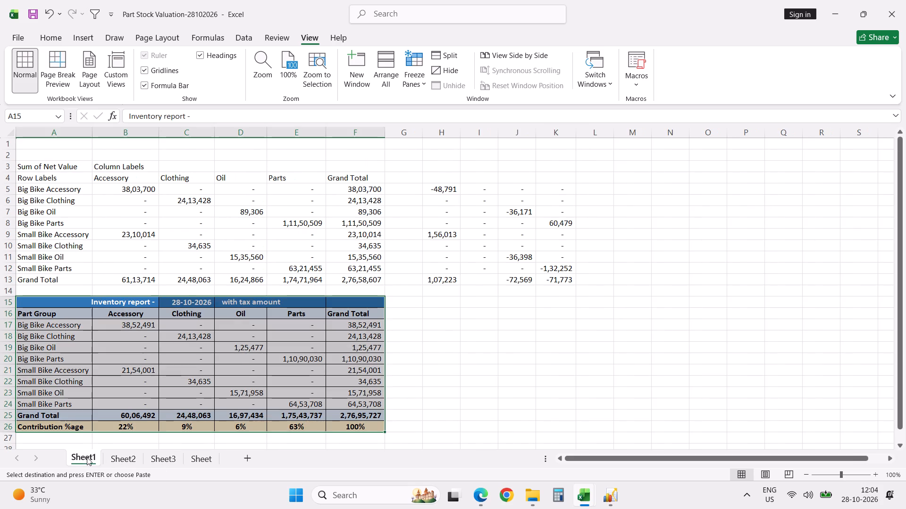
left_click(201, 457)
left_click(478, 316)
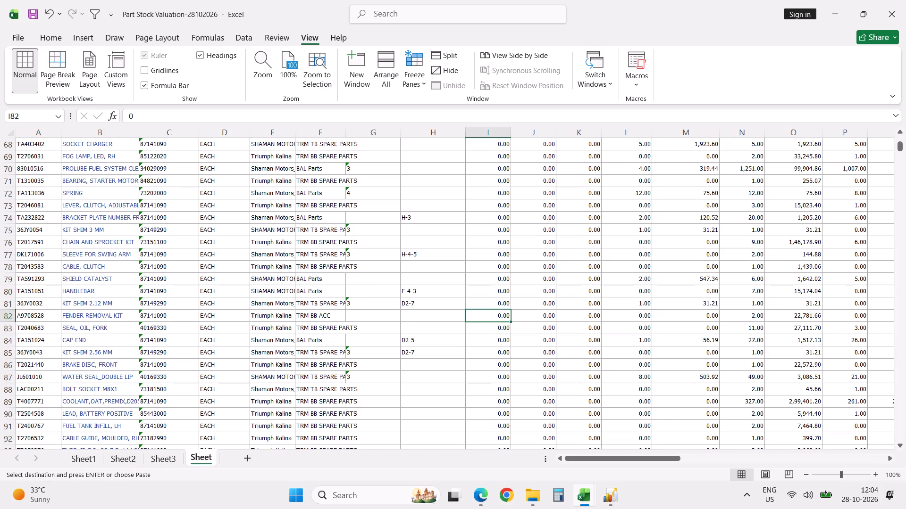
key("ctrl+Up")
key("Right")
key("Right")
key("ctrl+Right")
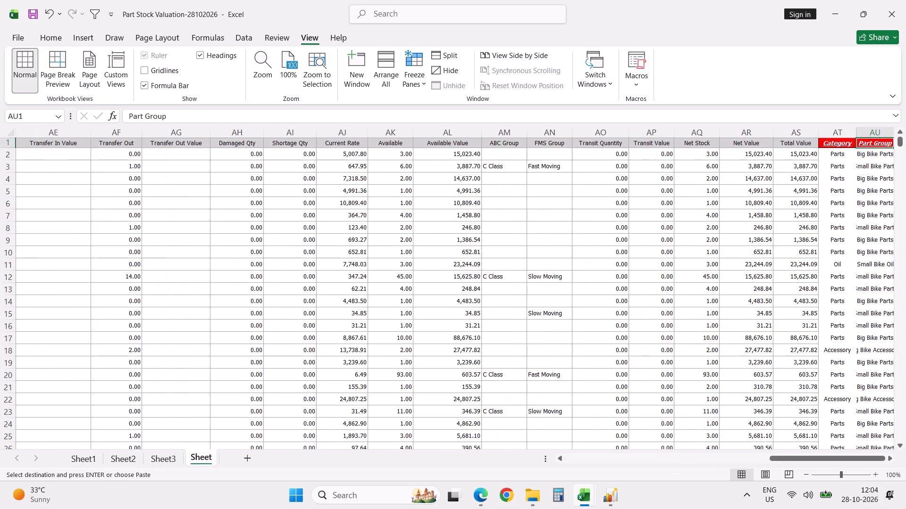
key("Right")
key("Right")
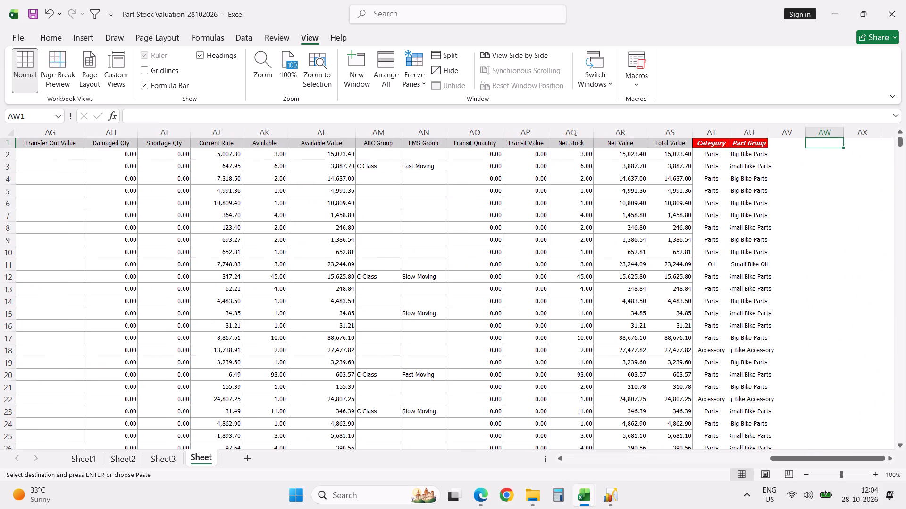
Include the #N/A rows in the Require column's filter on Sheet3 so that all parts are listed.
left_click(169, 455)
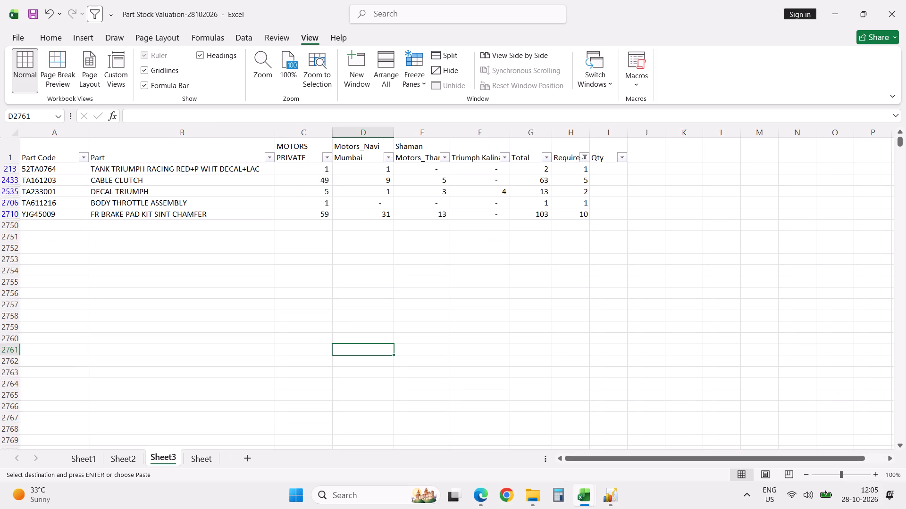
left_click(584, 157)
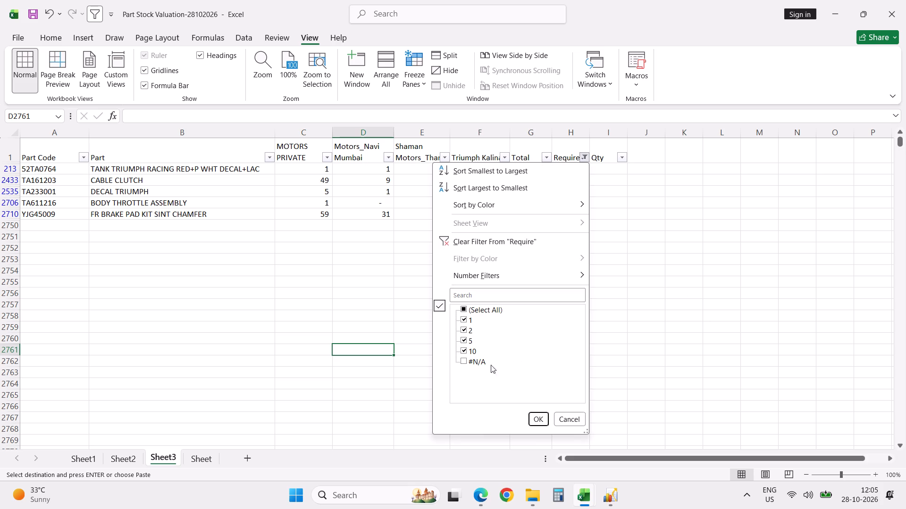
left_click(465, 360)
left_click(538, 419)
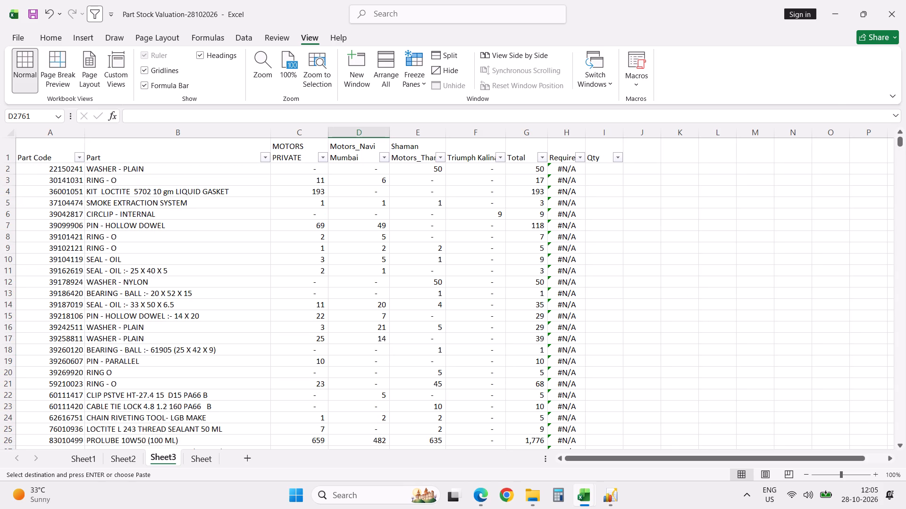
Remove the trailing space from TA151051 in cell A7 of Book1 and return to the Part Stock Valuation workbook.
key("alt+Tab")
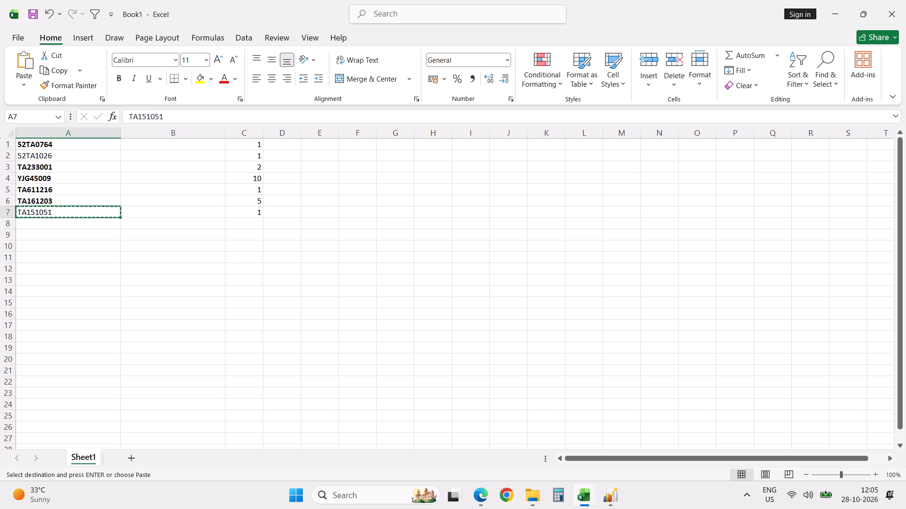
key("F2")
key("BackSpace")
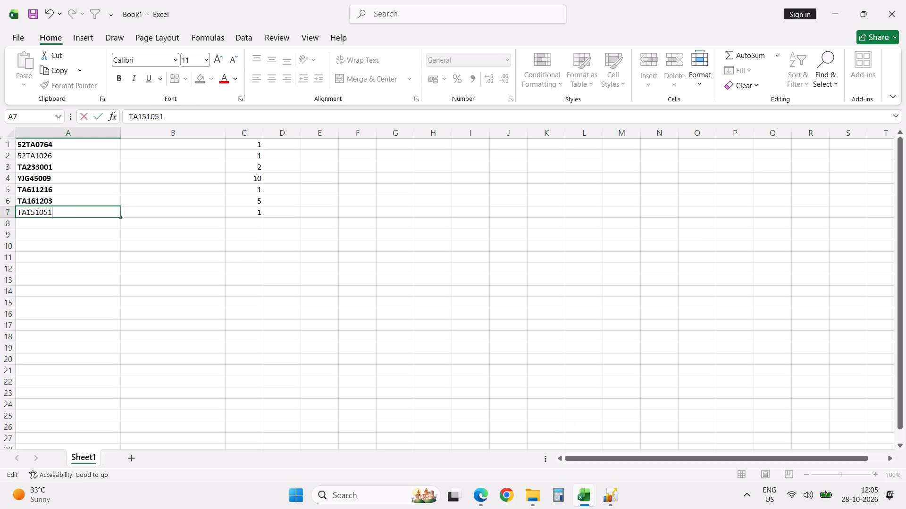
key("Return")
key("alt+Tab")
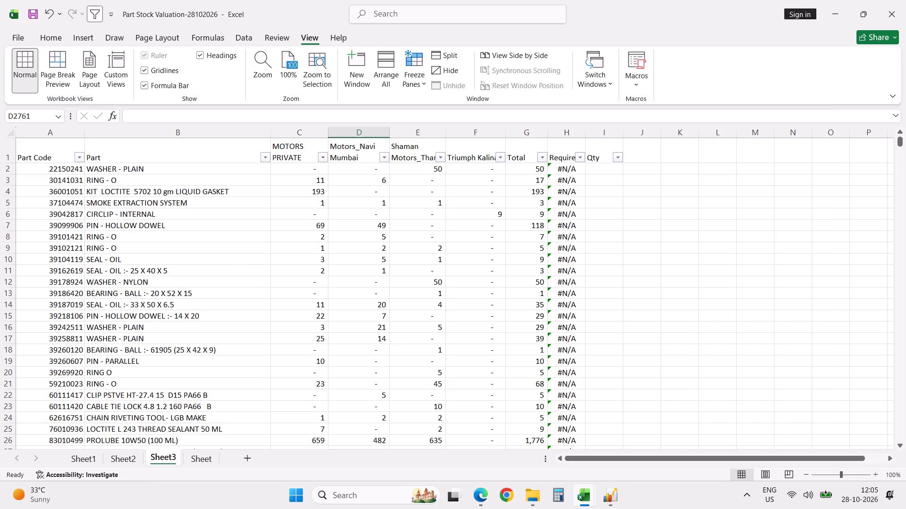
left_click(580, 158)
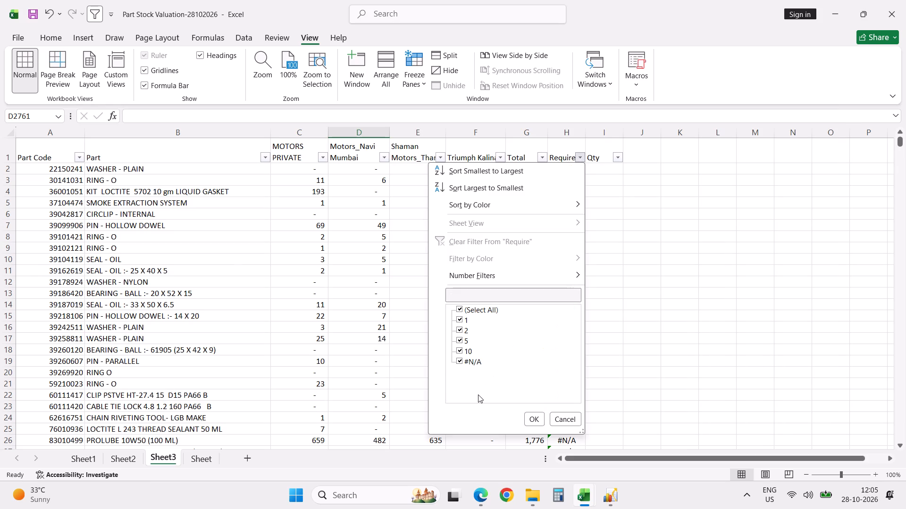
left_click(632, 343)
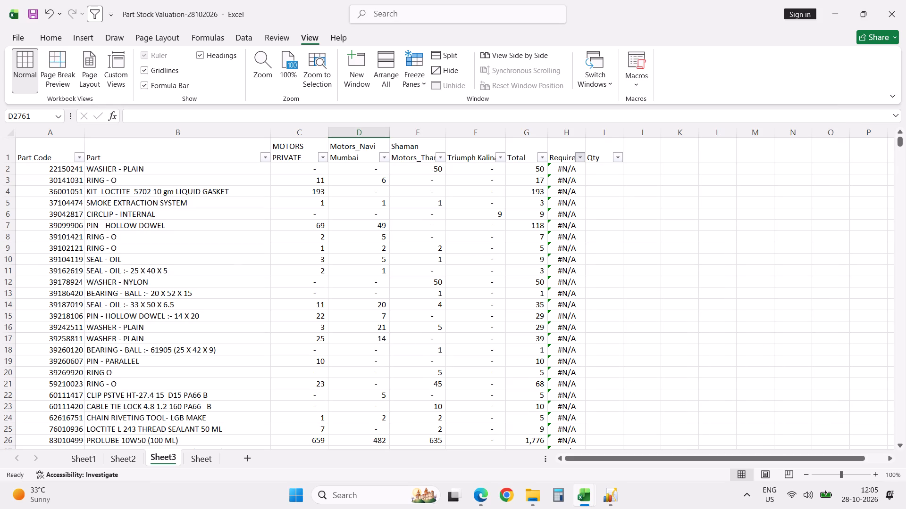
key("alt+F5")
Refill the Require lookup from H2 down the column on Sheet3 and filter out the #N/A rows.
left_click(569, 167)
double_click(584, 174)
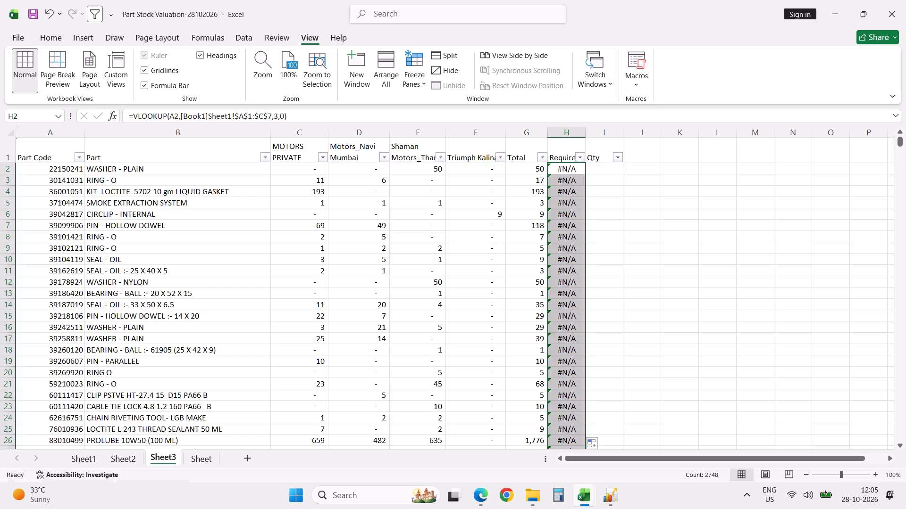
left_click(581, 156)
left_click(478, 359)
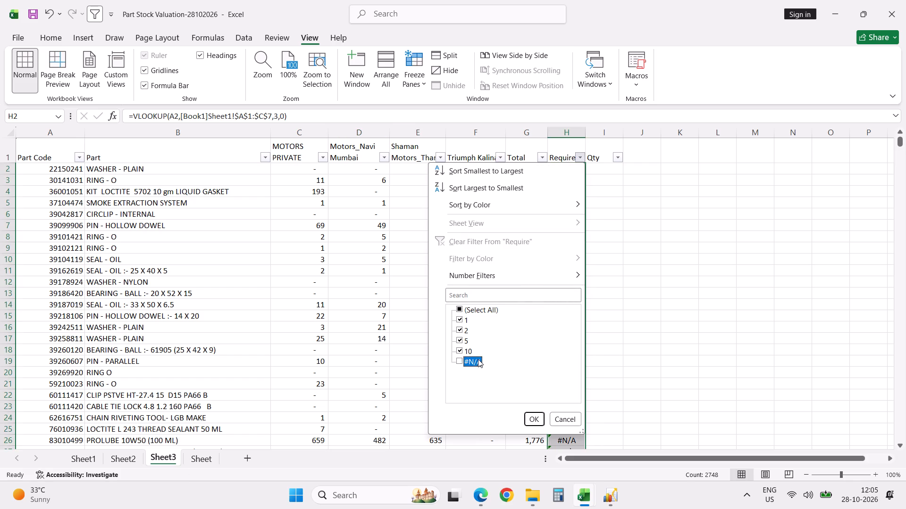
double_click(532, 419)
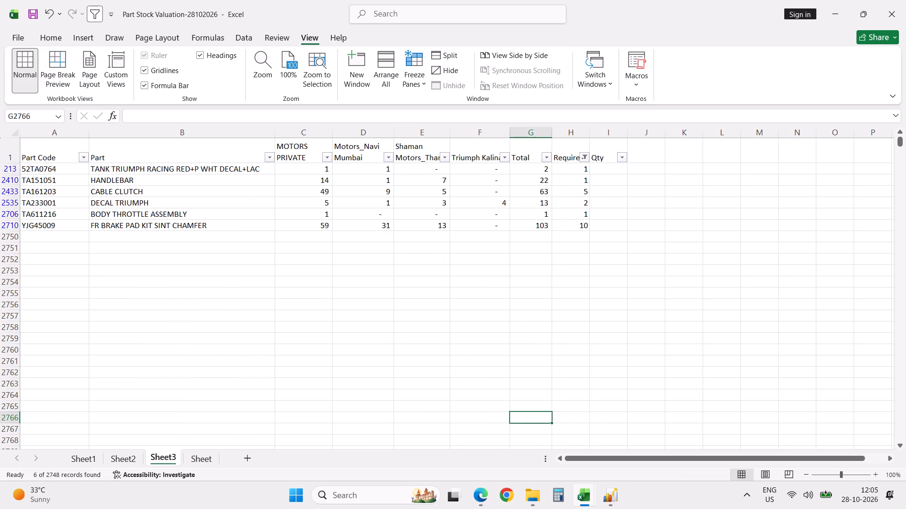
Select the filtered part codes from 52TA0764 to YJG45009 on Sheet3 and review their branch-wise stock against the required quantities.
left_click(65, 172)
key("shift+Down")
key("shift+Down")
key("shift+Down")
key("shift+Down")
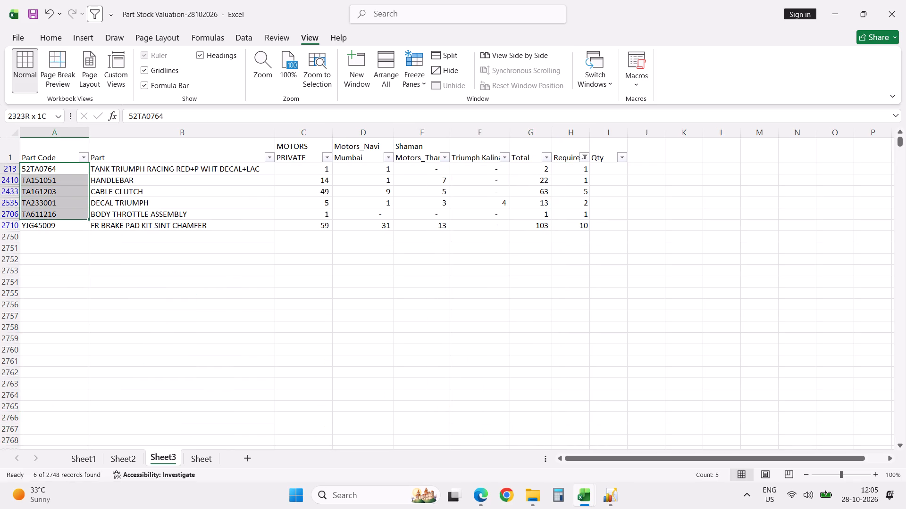
key("shift+Down")
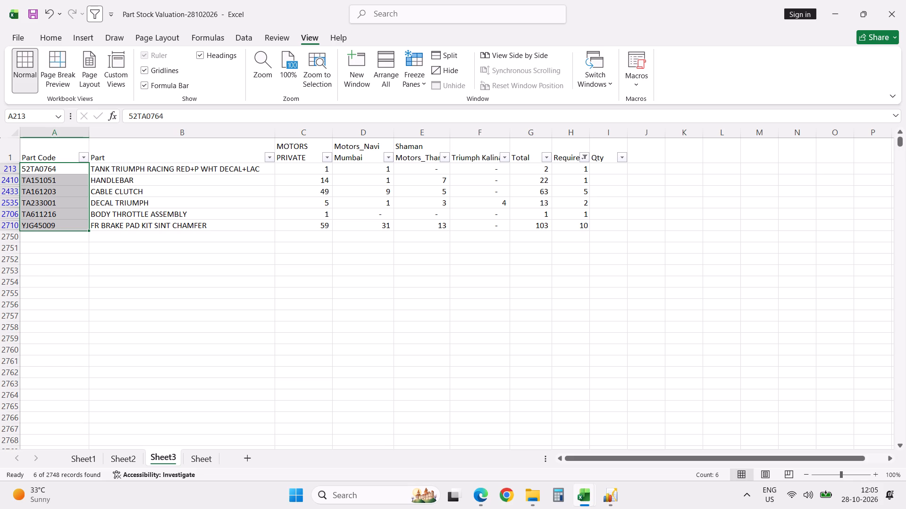
left_click(372, 307)
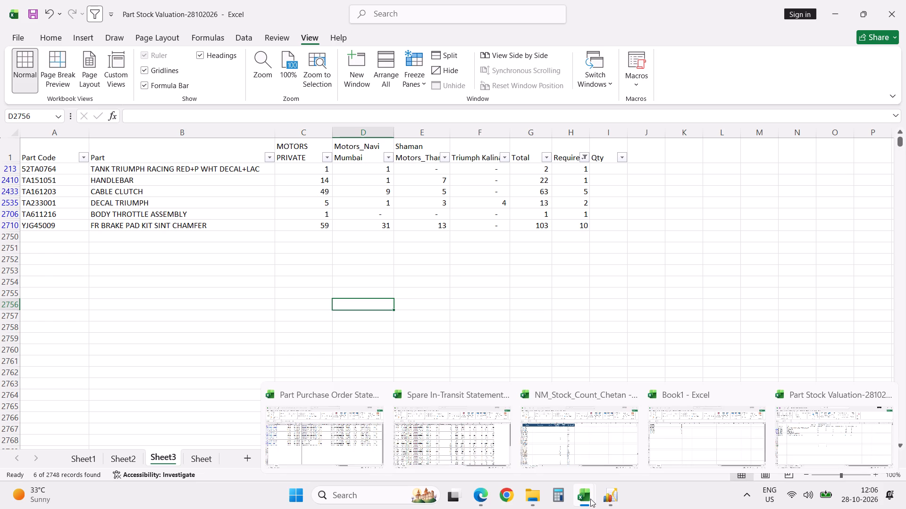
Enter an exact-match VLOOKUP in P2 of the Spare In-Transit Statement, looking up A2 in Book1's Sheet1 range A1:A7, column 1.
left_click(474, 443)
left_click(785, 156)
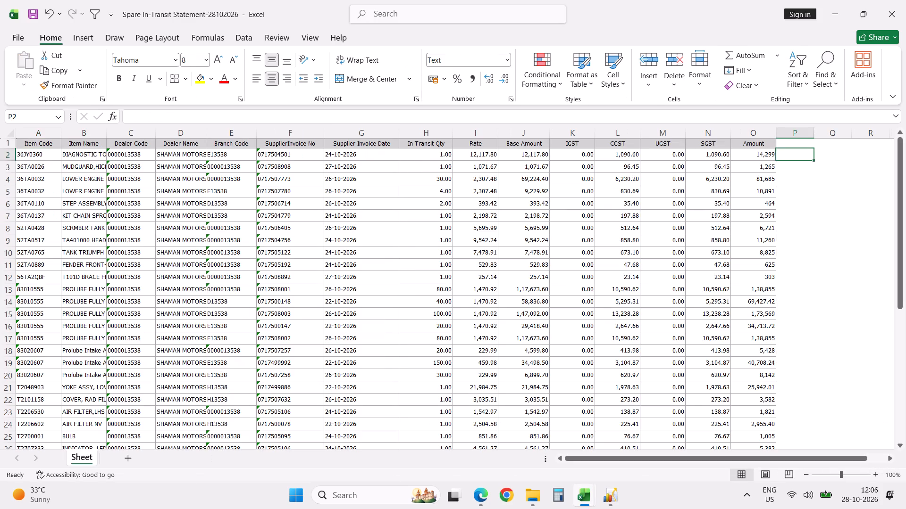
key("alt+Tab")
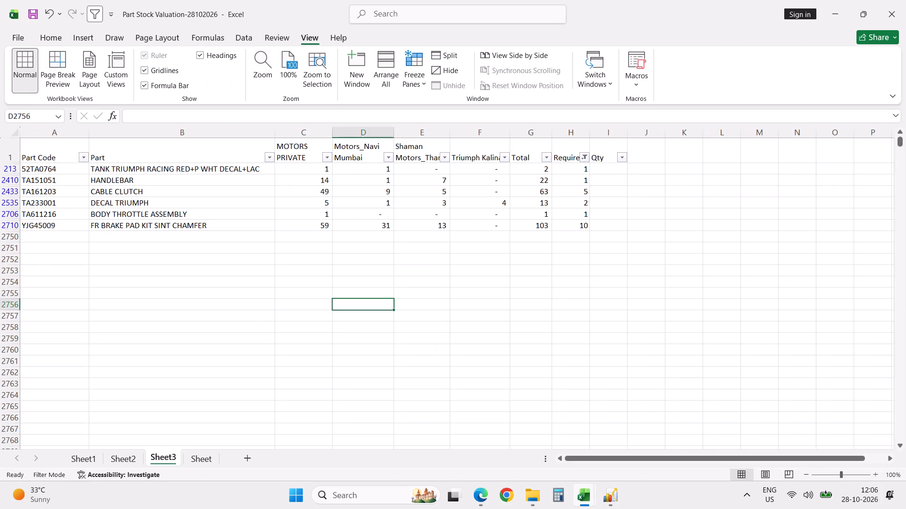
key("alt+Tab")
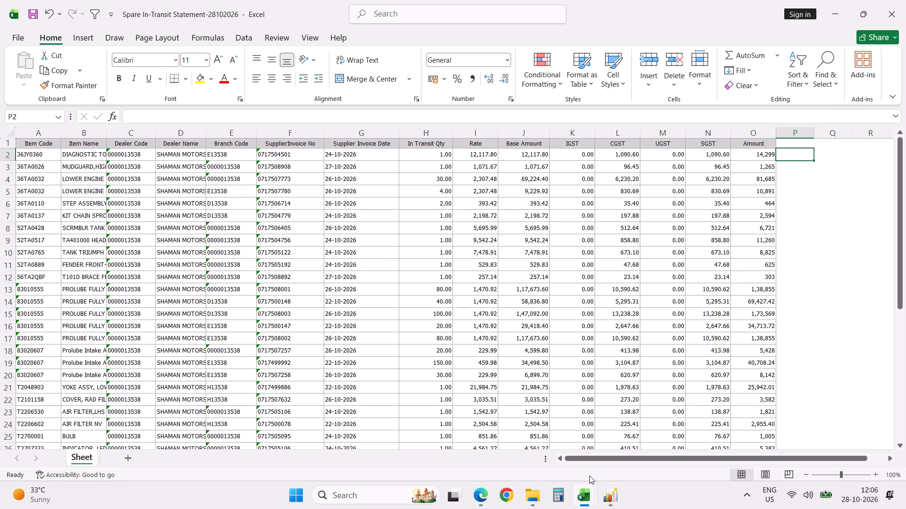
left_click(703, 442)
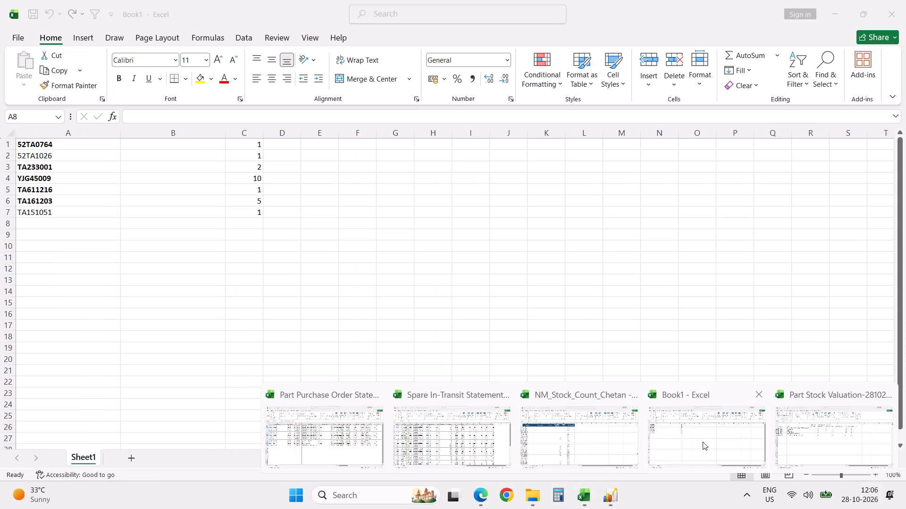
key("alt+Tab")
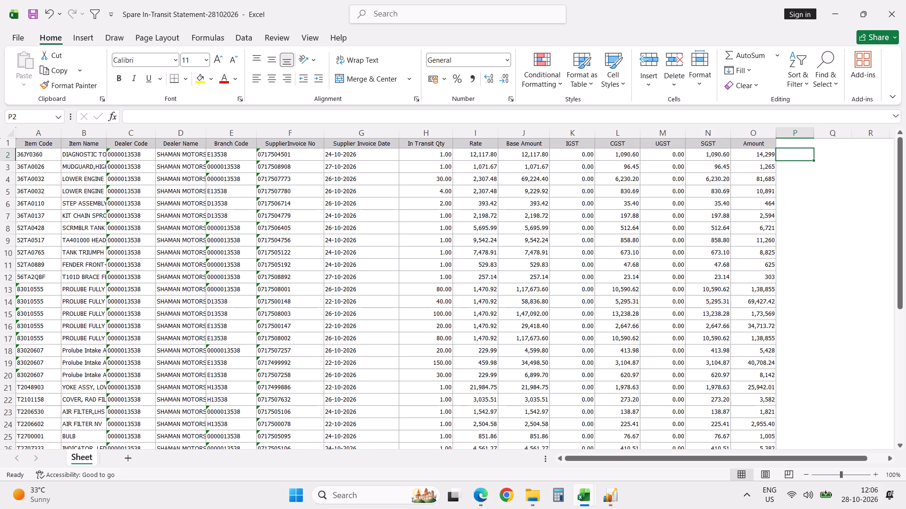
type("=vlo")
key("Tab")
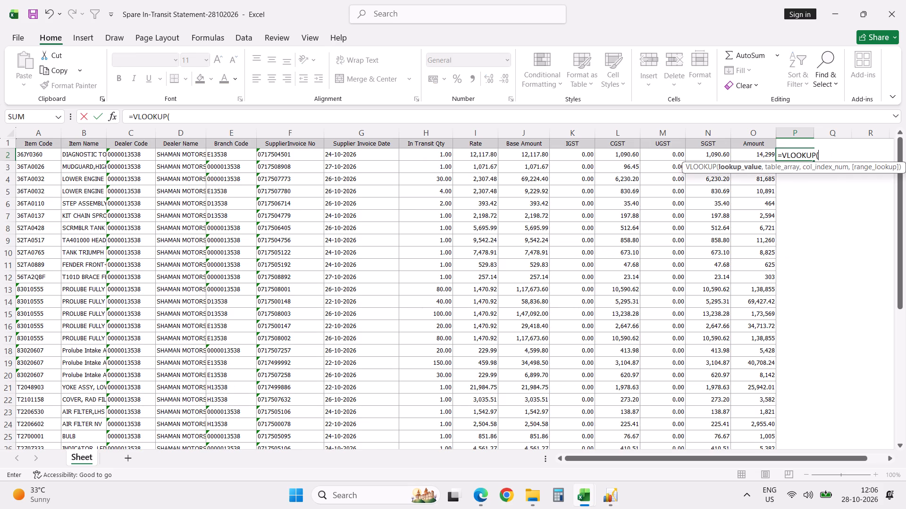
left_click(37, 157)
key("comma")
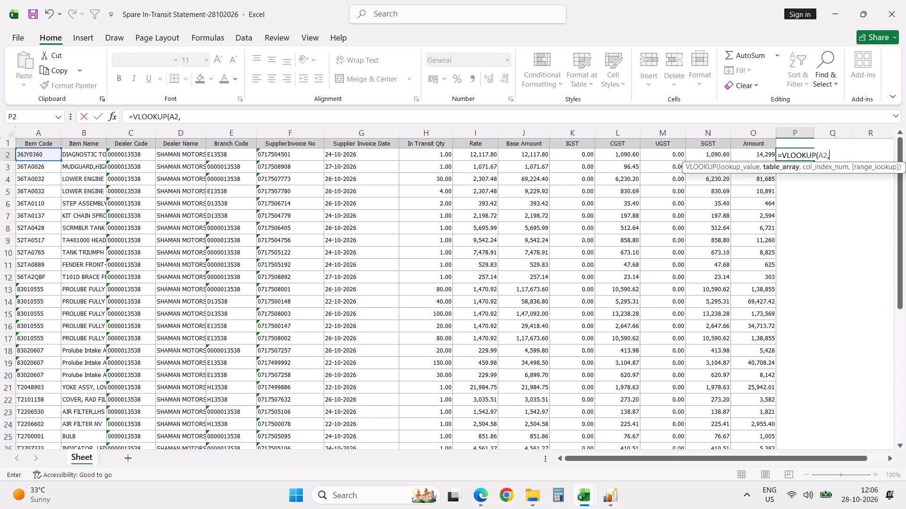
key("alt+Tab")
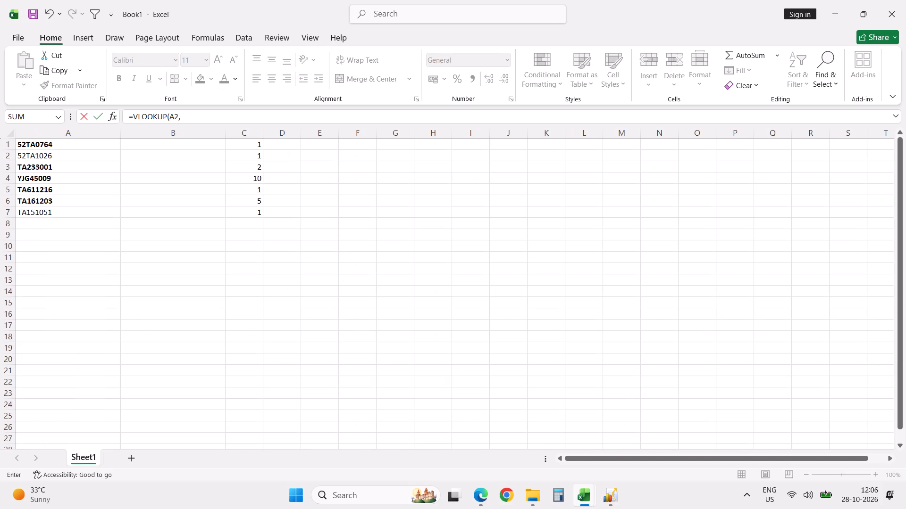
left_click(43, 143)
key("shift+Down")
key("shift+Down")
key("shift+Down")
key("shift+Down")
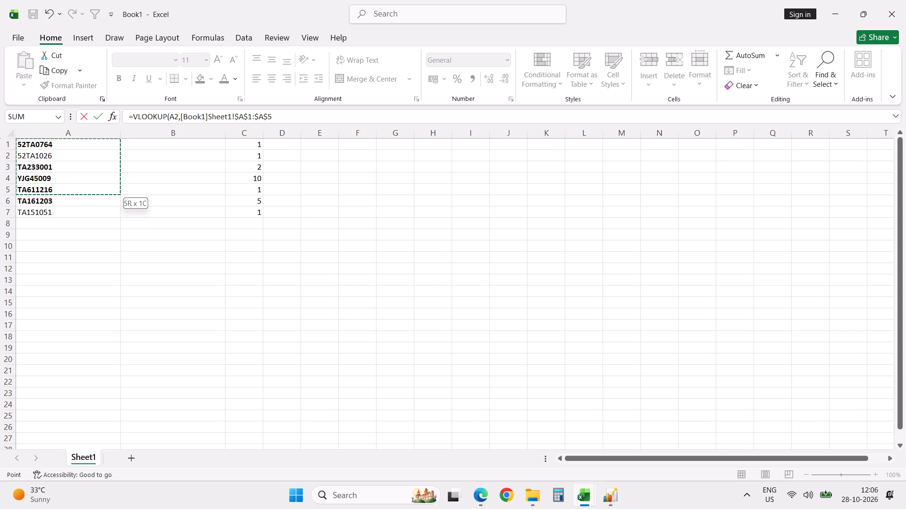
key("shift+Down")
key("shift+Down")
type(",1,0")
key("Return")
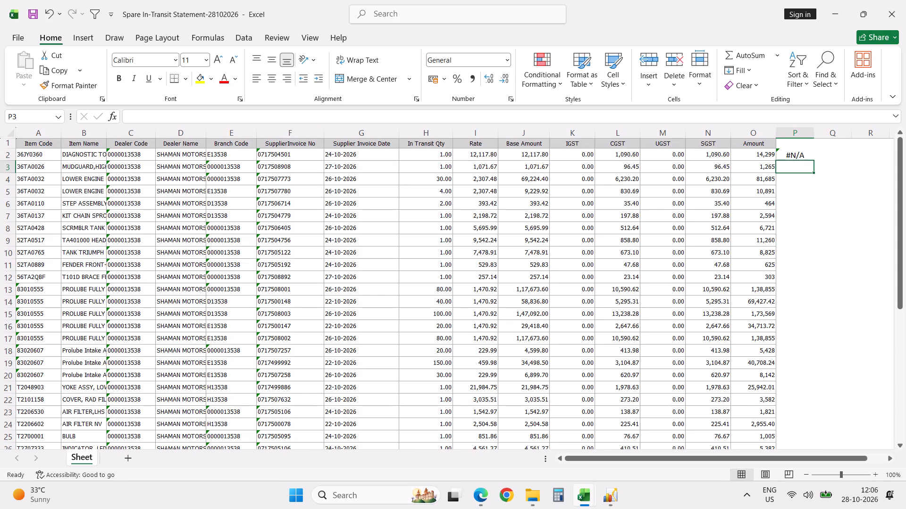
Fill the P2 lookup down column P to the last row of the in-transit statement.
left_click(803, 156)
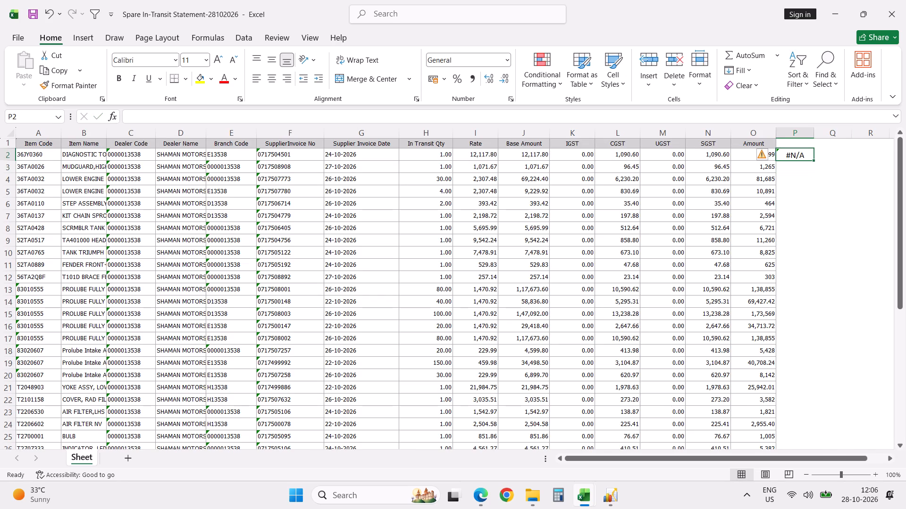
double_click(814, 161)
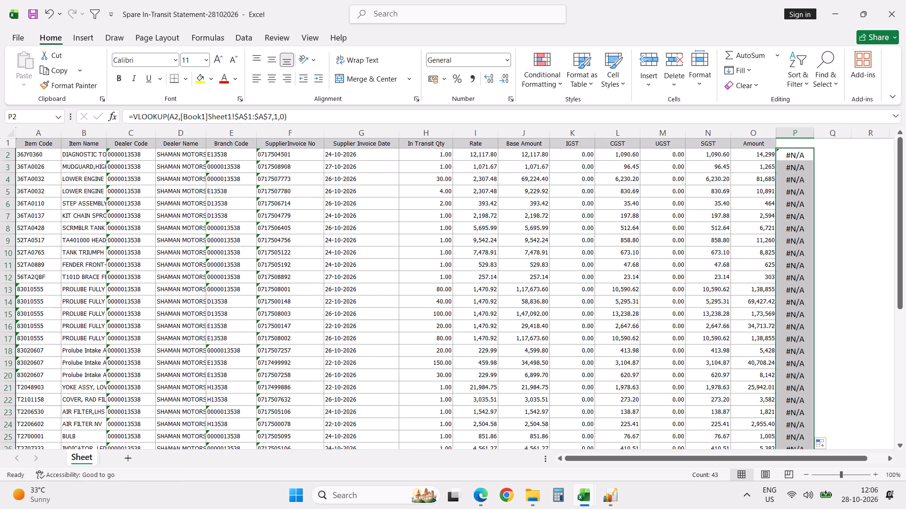
Add filters to the in-transit statement's header row from A1 to P1 and check column P's filter values for matches.
left_click(49, 142)
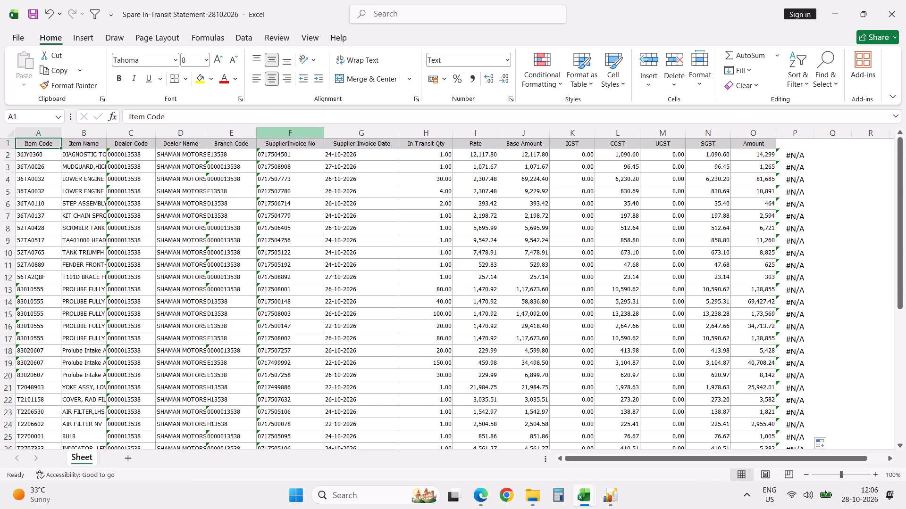
left_click(796, 144, "shift")
key("alt+d")
type("ff")
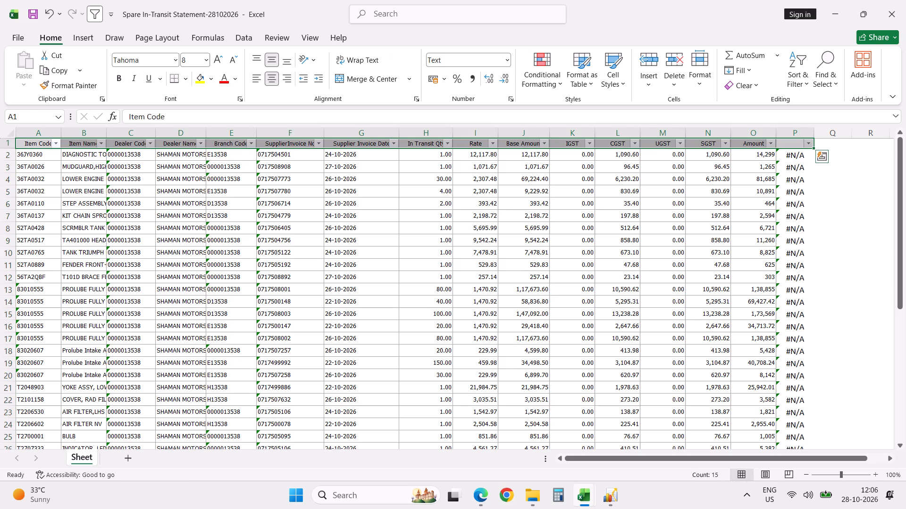
left_click(808, 143)
left_click(886, 285)
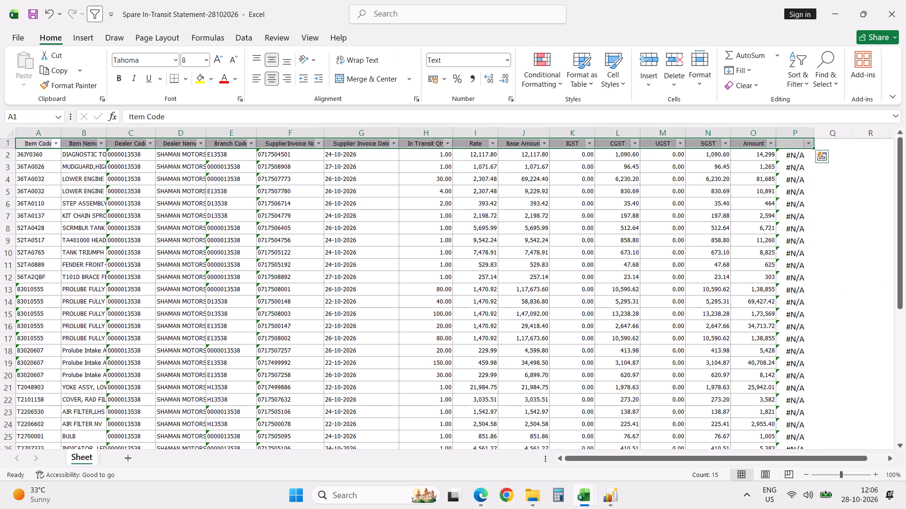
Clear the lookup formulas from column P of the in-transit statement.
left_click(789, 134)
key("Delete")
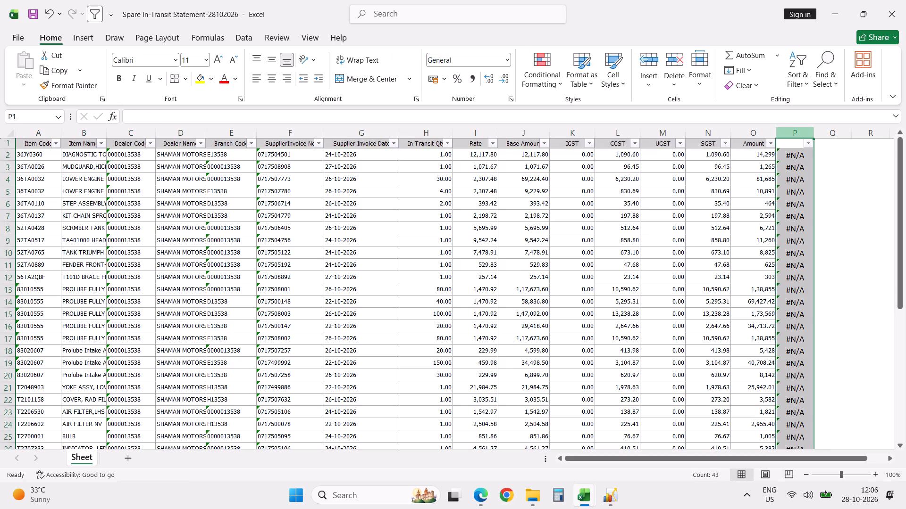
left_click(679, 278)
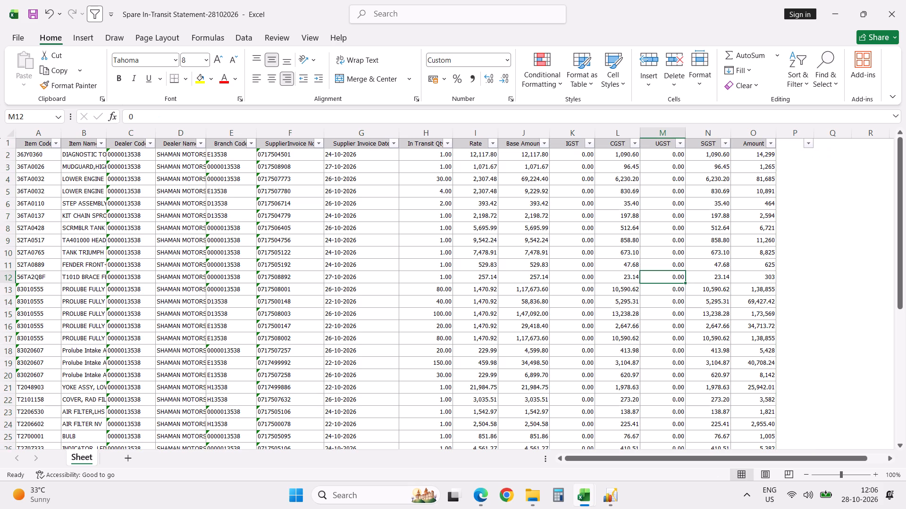
Copy part code YJG45009 from Sheet3 of Part Stock Valuation and remove the filters from the Part Purchase Order Statement.
key("alt+Tab")
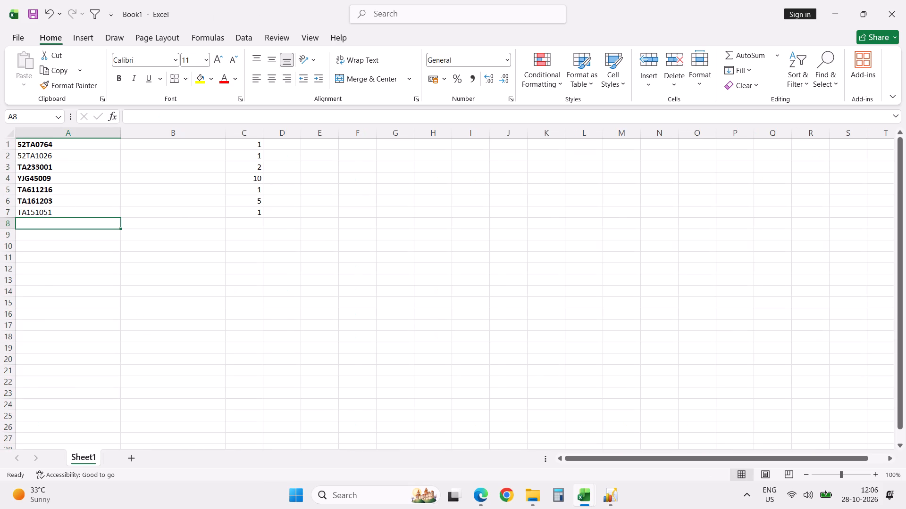
key("alt+Tab")
key("alt+Tab")
key("alt+Tab")
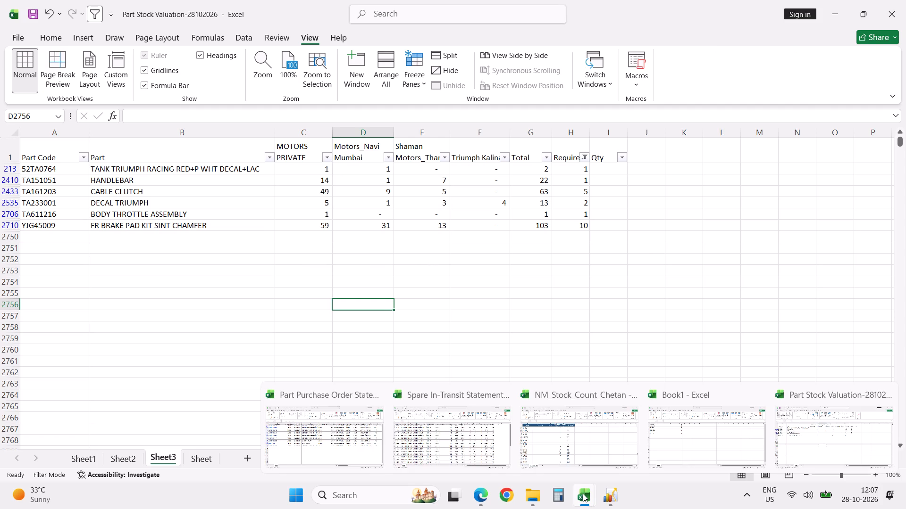
left_click(167, 288)
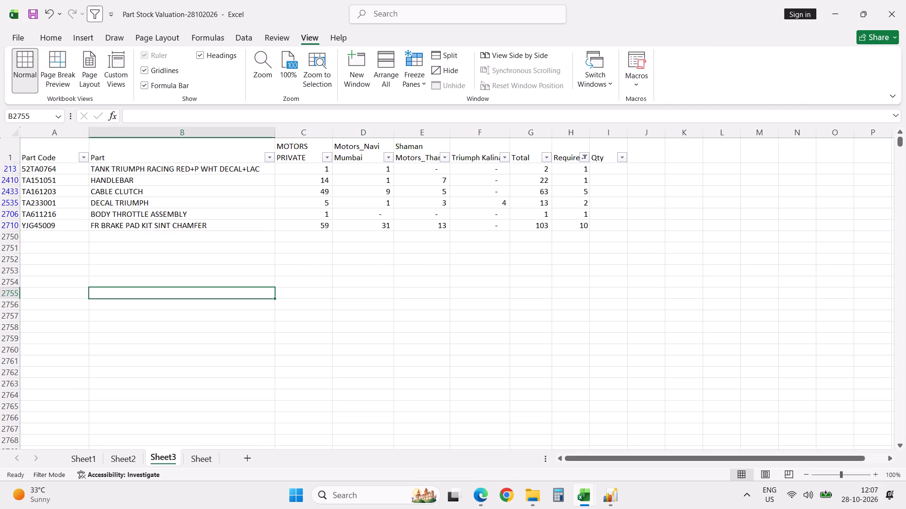
left_click(53, 223)
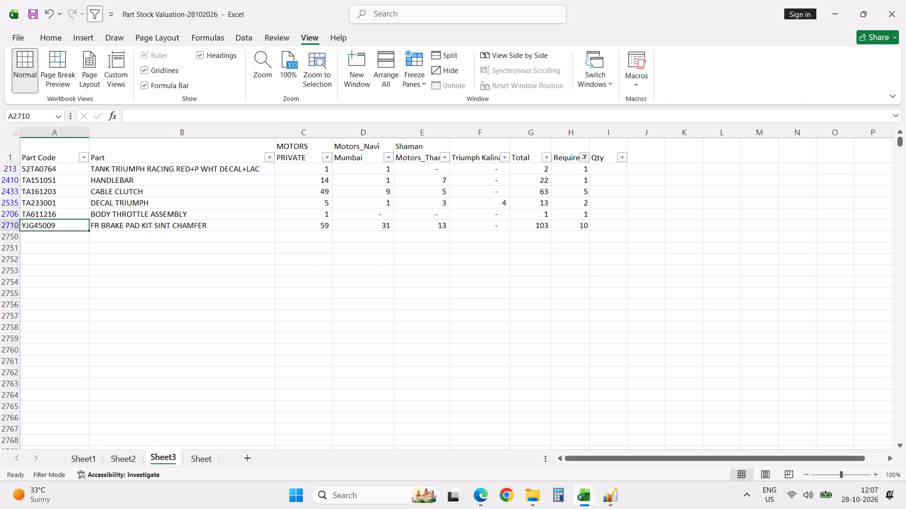
key("ctrl+c")
key("alt+Tab")
key("alt+Tab")
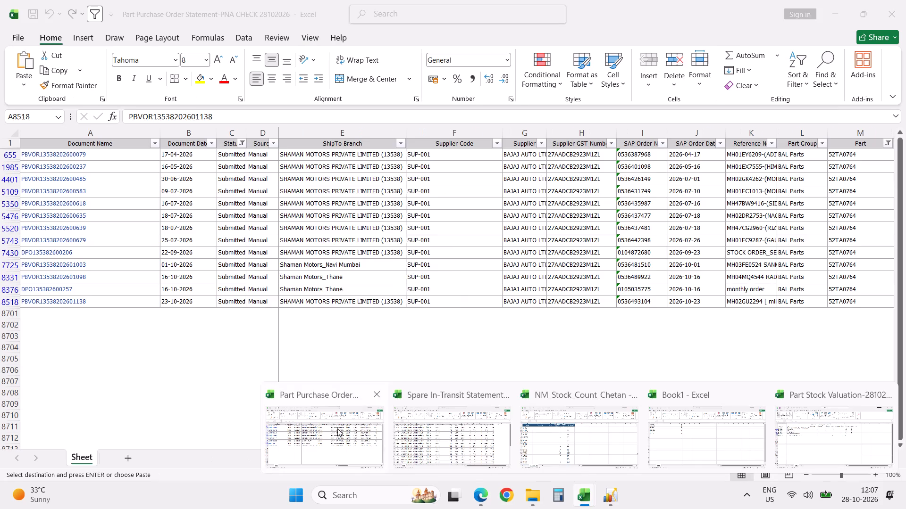
left_click(337, 428)
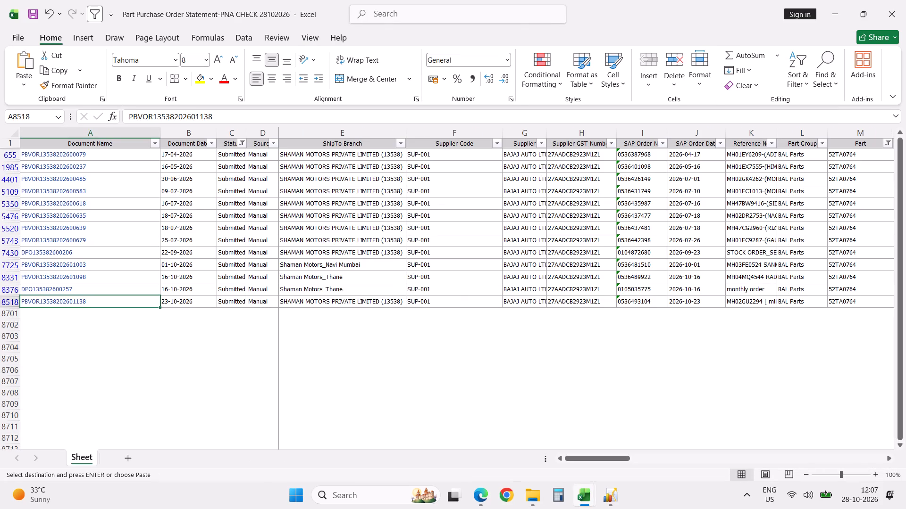
type("dff")
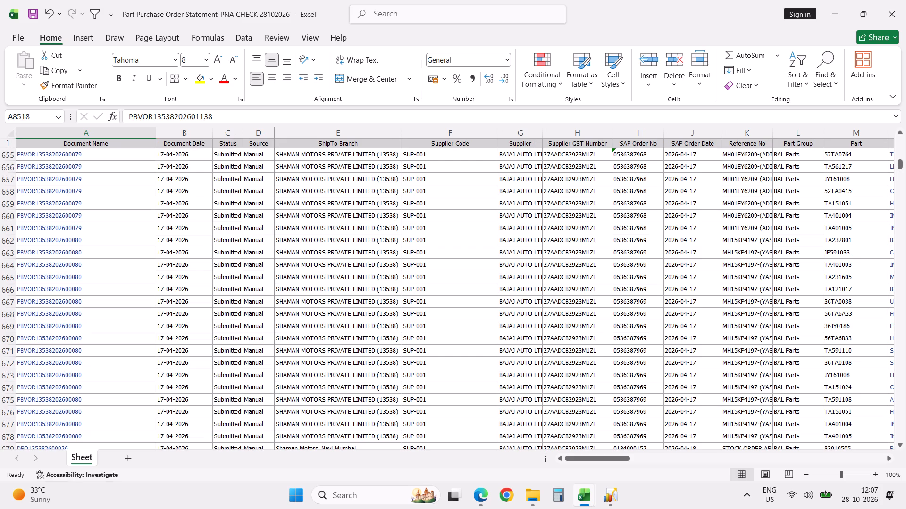
Search the Part Purchase Order Statement for TA151051 and check its order rows, including the part name.
key("ctrl+f")
key("ctrl+v")
key("Return")
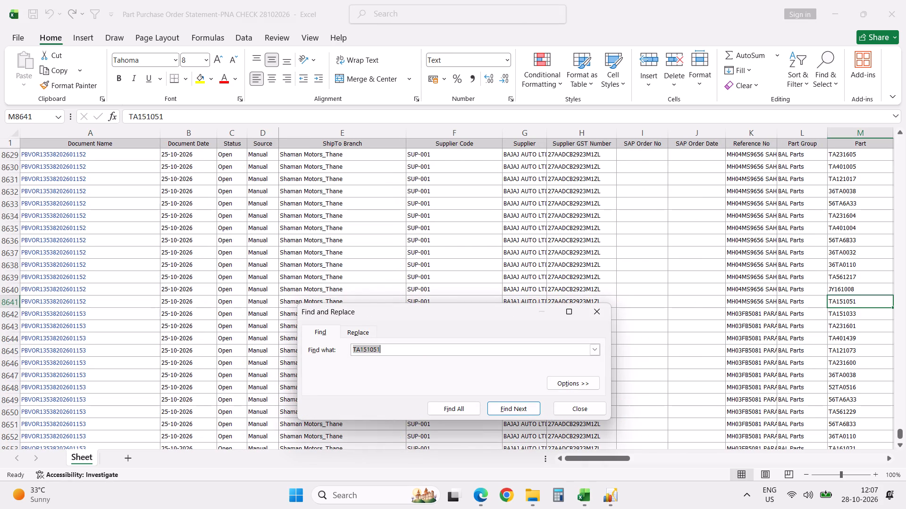
key("Return")
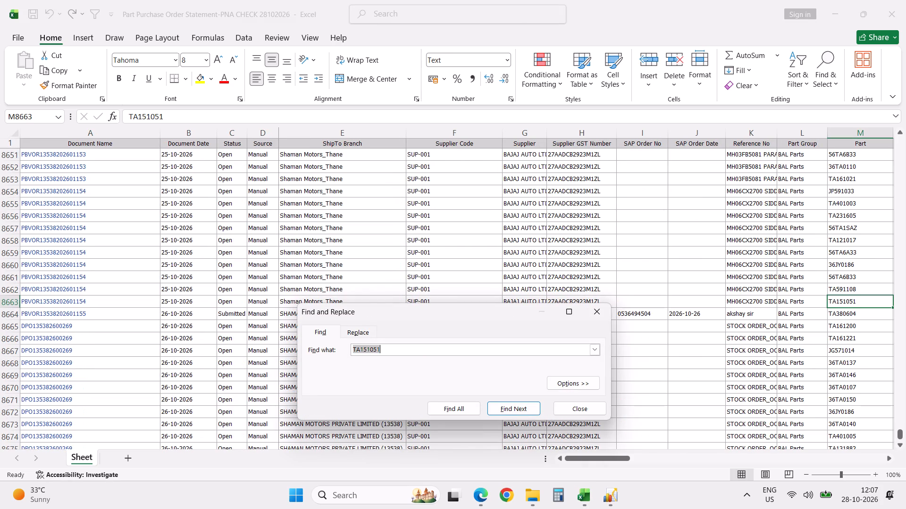
key("Escape")
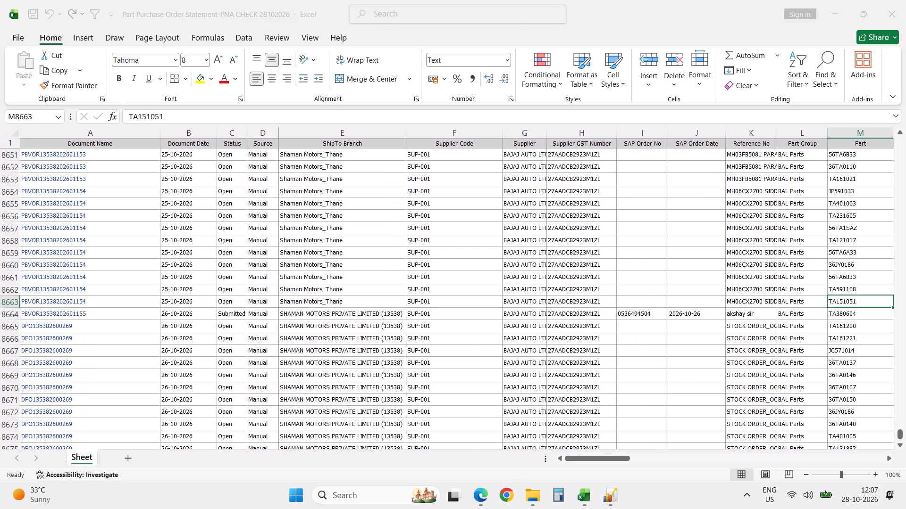
key("Right")
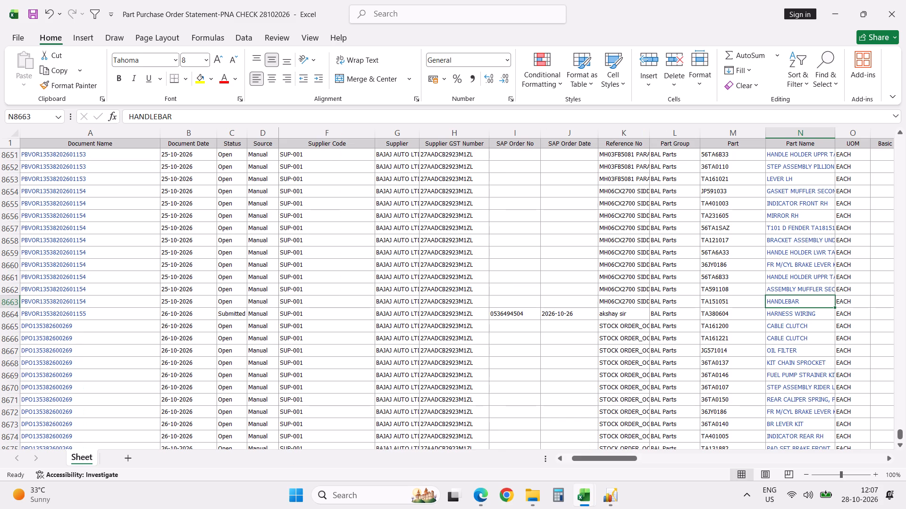
Copy part code YJG45009 from Sheet3 again and search for it in the Part Purchase Order Statement.
key("alt+Tab")
key("ctrl+c")
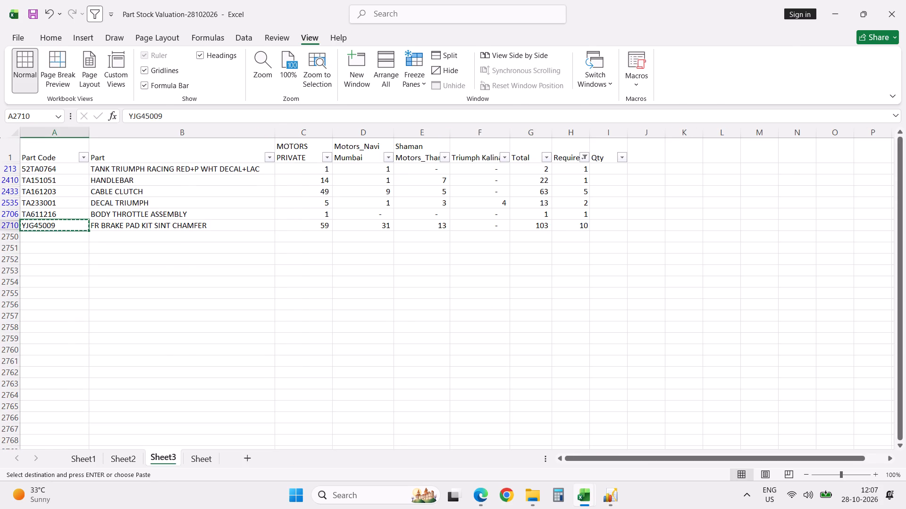
key("alt+Tab")
key("ctrl+f")
key("ctrl+v")
key("Return")
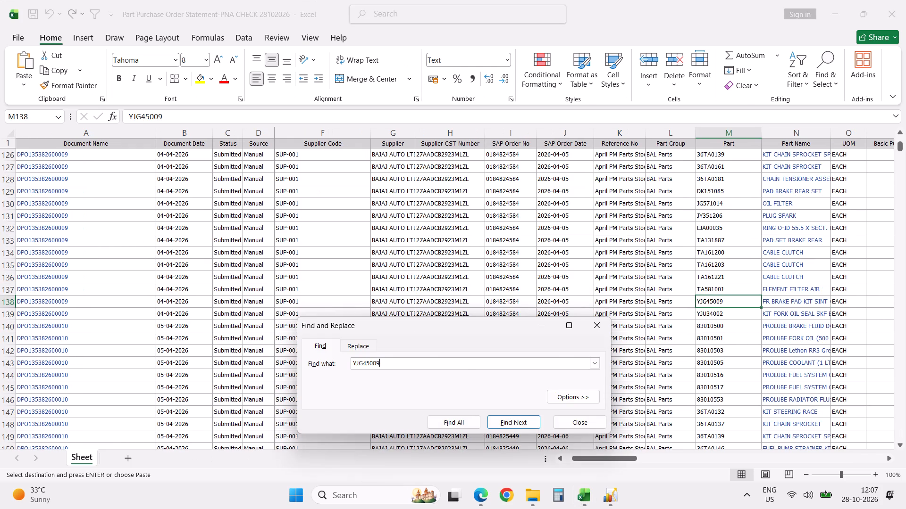
key("Escape")
Add header filters to the Part Purchase Order Statement and filter the Part column by YJG45009, copied from Sheet3.
key("ctrl+Up")
type("dff")
key("alt+Tab")
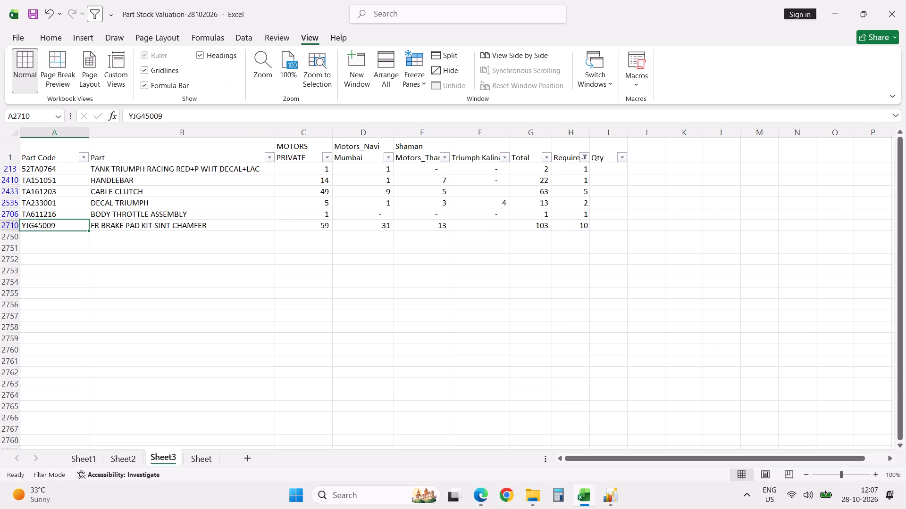
key("ctrl+c")
key("alt+Tab")
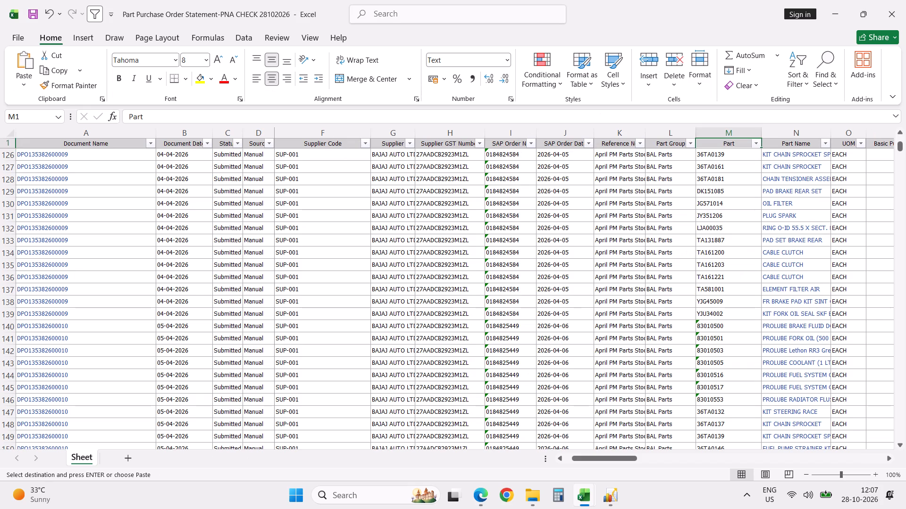
left_click(758, 144)
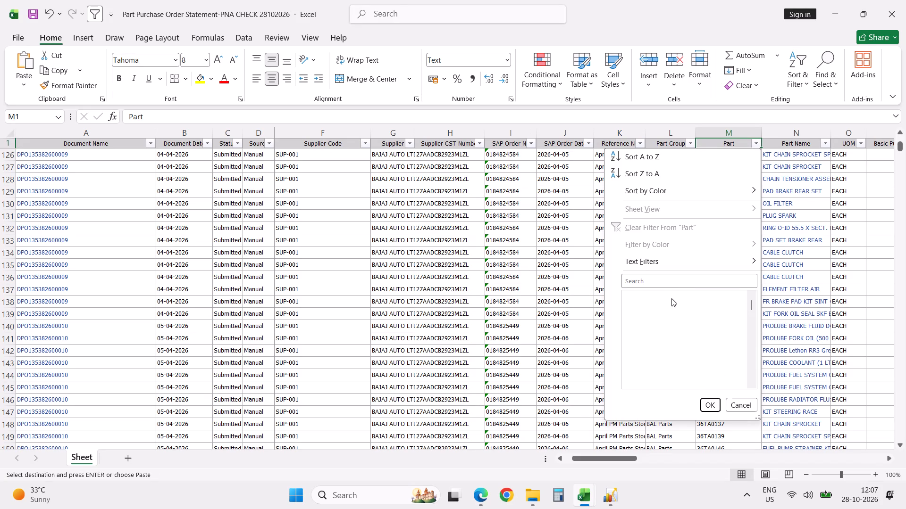
left_click(675, 280)
key("ctrl+v")
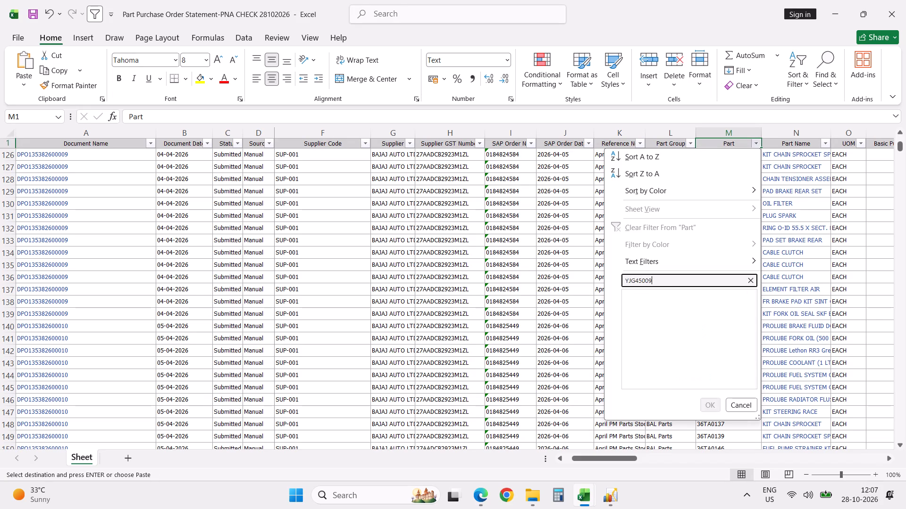
key("Return")
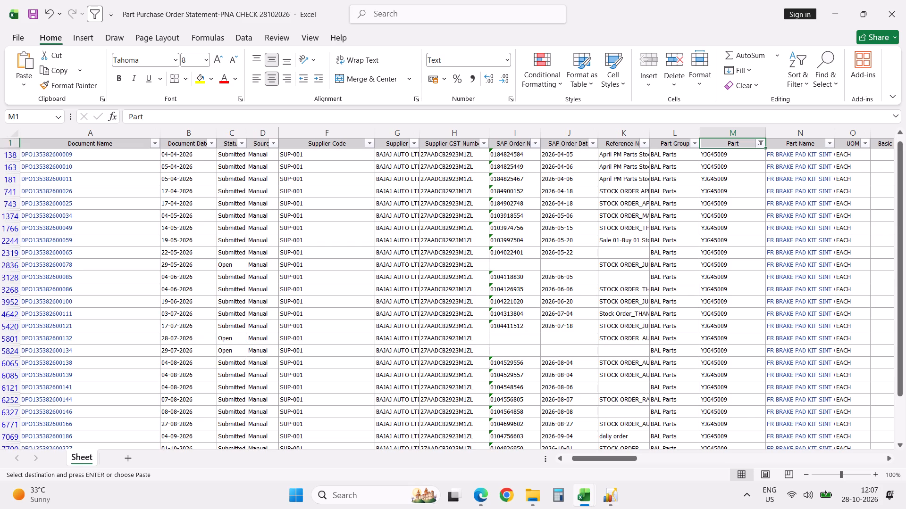
Examine the YJG45009 order rows down to the latest one, checking the ordered, cancelled and back order quantities.
key("ctrl+Down")
key("Right")
key("Right")
key("Right")
key("Right")
key("Right")
key("Right")
key("Right")
key("Right")
key("Right")
key("Right")
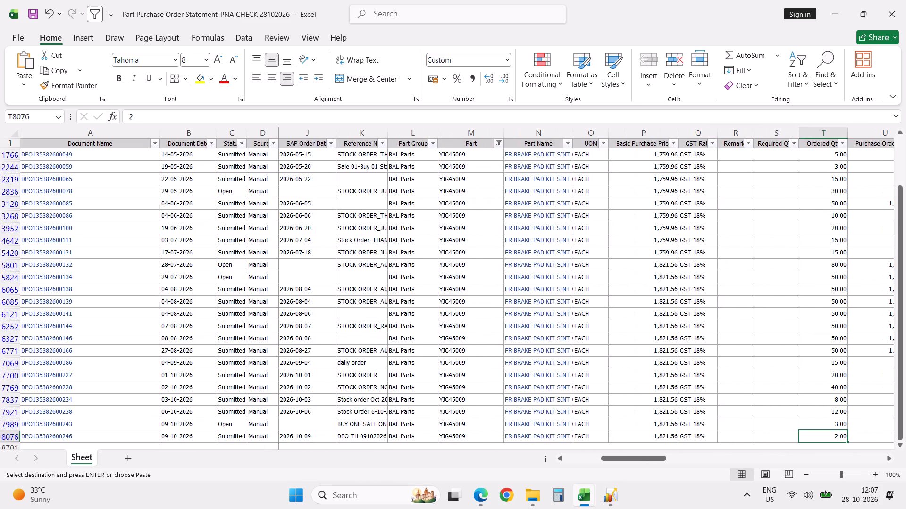
key("Right")
key("Right")
key("Right")
key("Right")
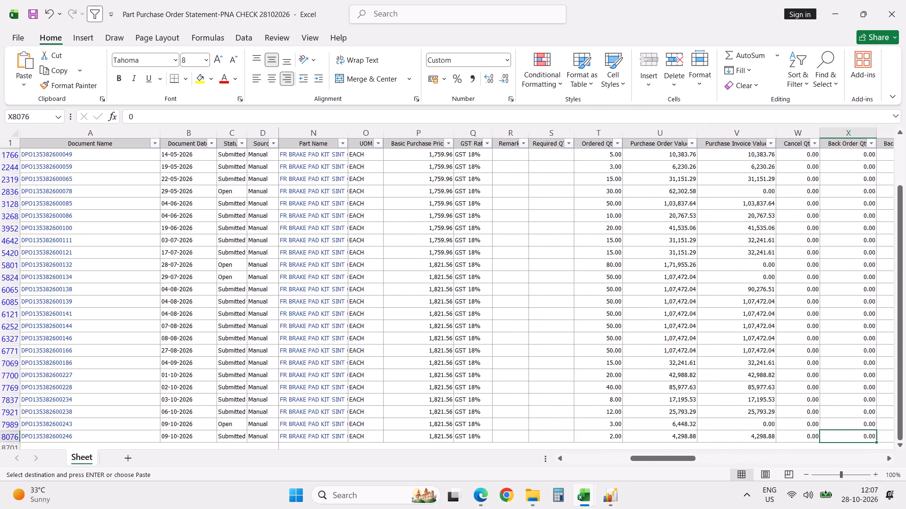
Filter the Status column to exclude Open orders, keeping only Submitted ones.
left_click(244, 145)
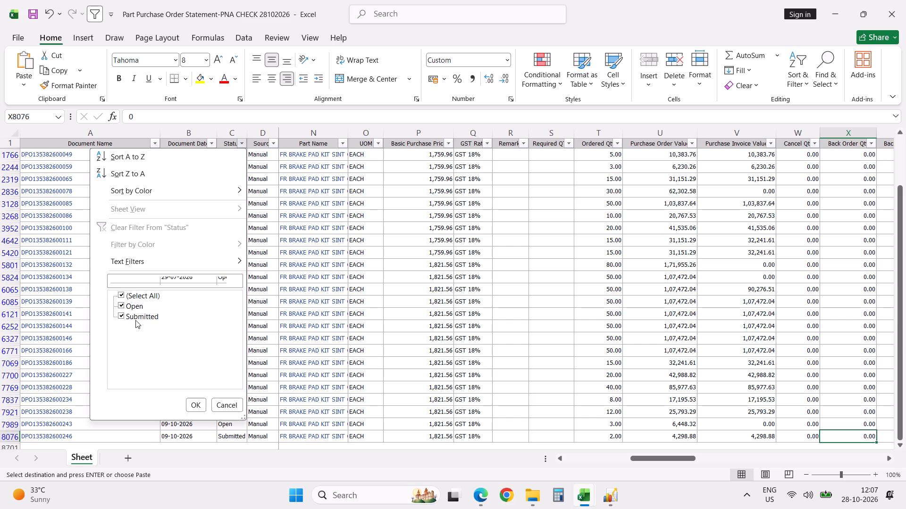
left_click(135, 307)
left_click(195, 411)
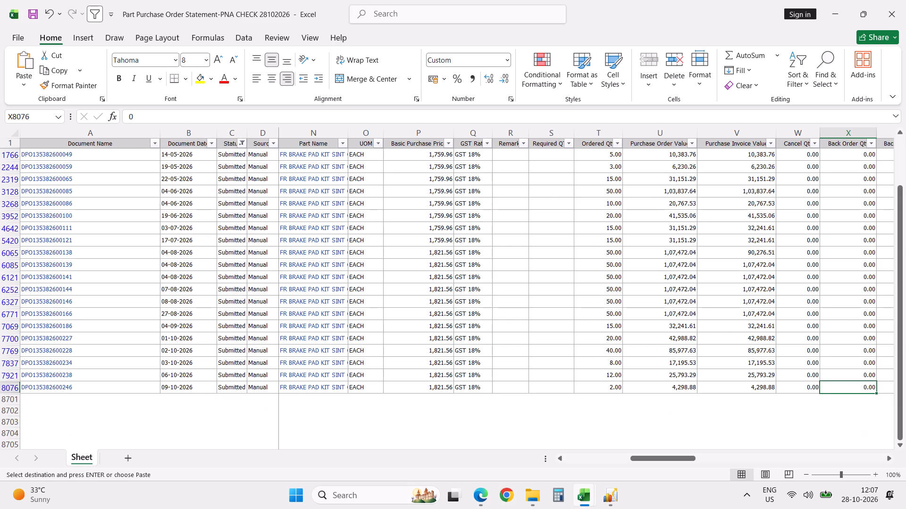
Check the undispatched, in-transit and GRN quantities and the branch code of the submitted YJG45009 orders.
key("Right")
key("Right")
key("Right")
key("Right")
key("Right")
key("Right")
key("Right")
key("Right")
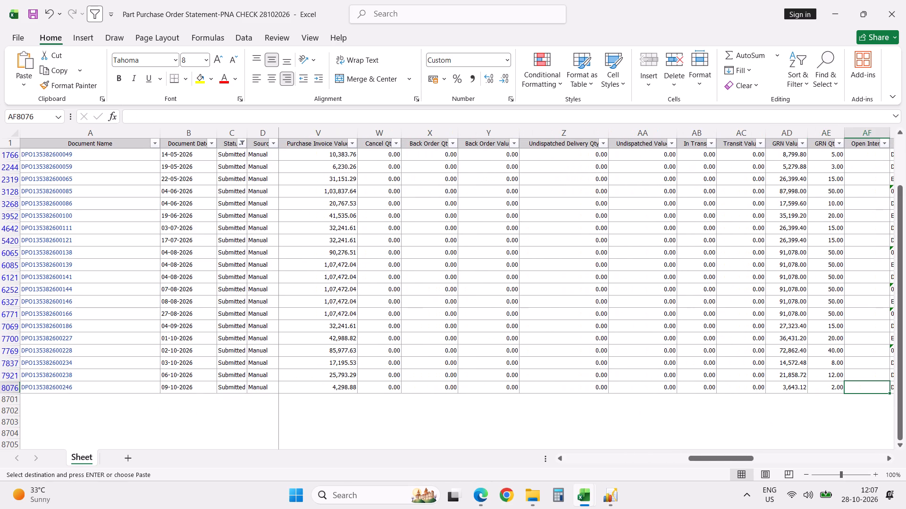
key("Right")
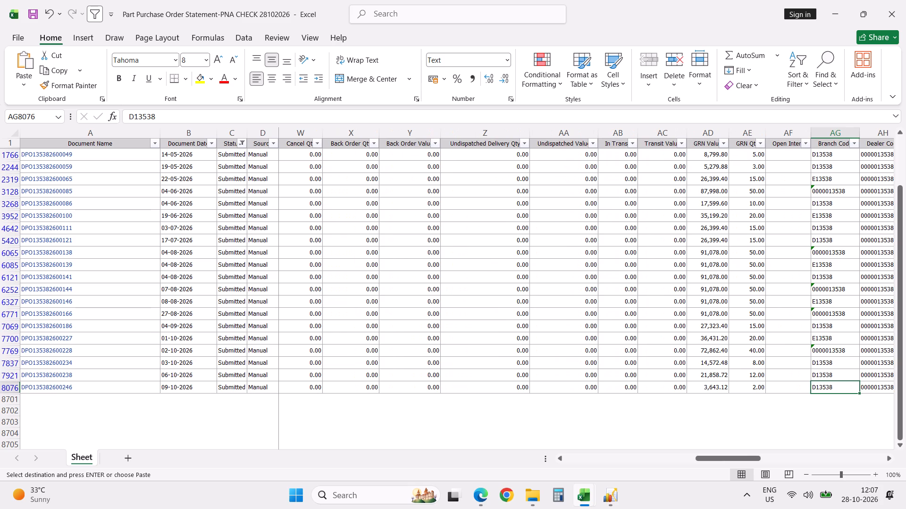
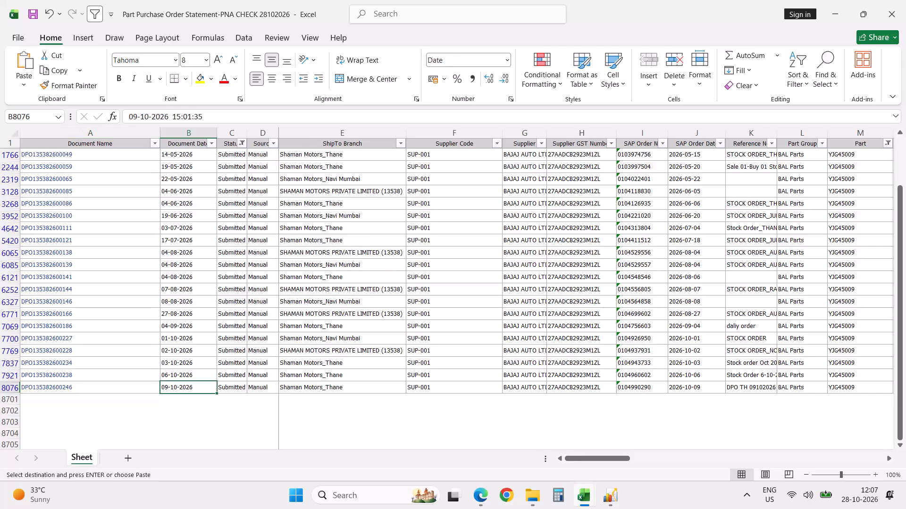
Examine the ordered, cancelled, back order, in-transit and GRN quantities of the submitted YJG45009 orders, across to the order submission date.
key("Right")
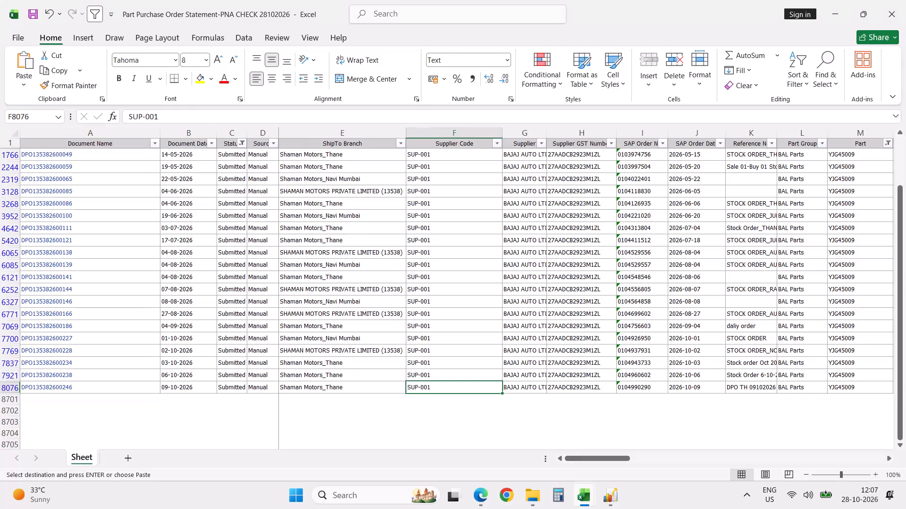
key("Right")
key("Right")
key("Right")
key("Right")
key("Right")
key("Right")
key("Right")
key("Right")
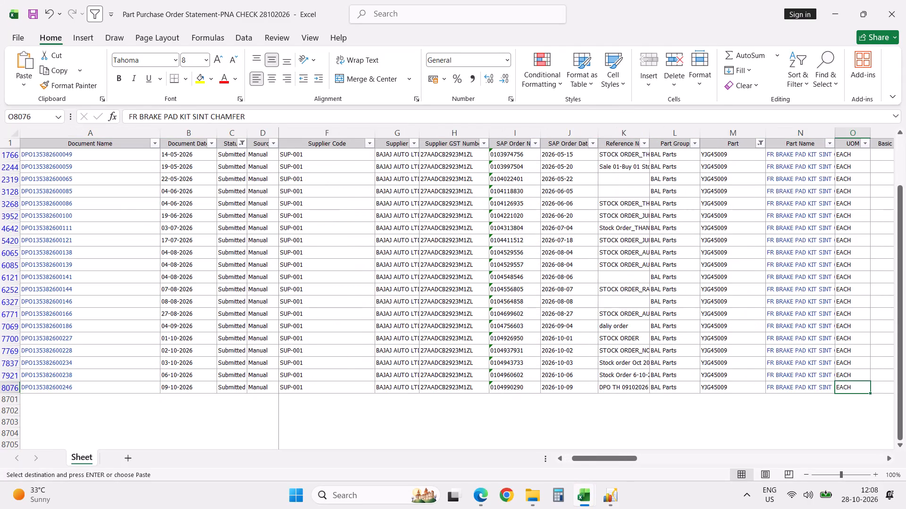
key("Right")
key("Right")
key("Right")
key("Right")
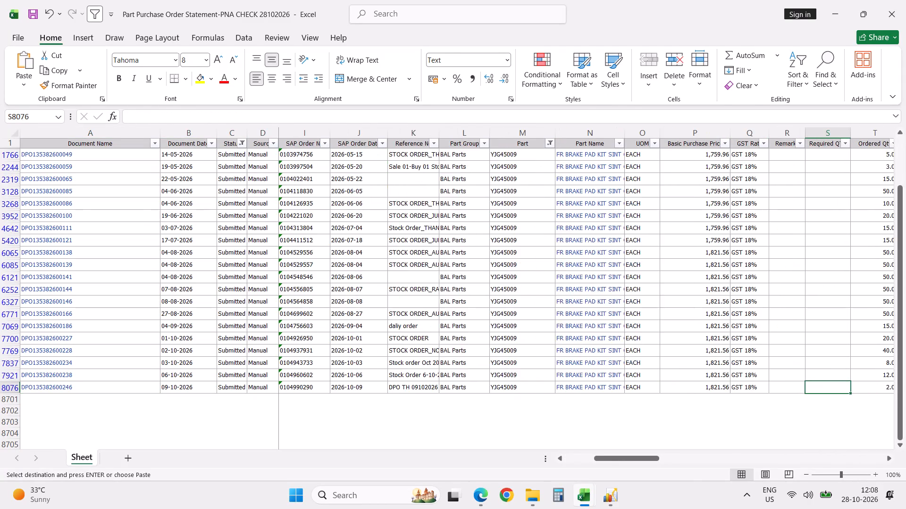
key("Right")
key("Right")
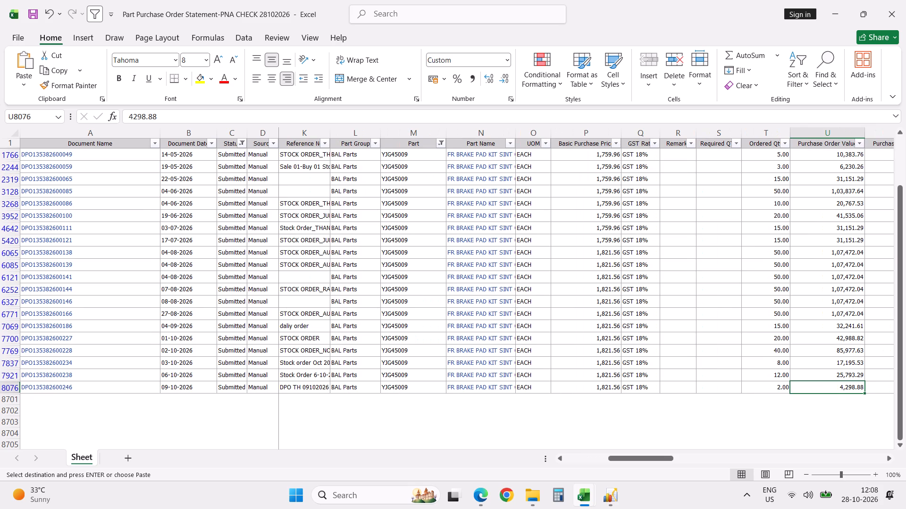
key("Left")
key("Right")
key("Right")
key("Right")
key("Right")
key("Right")
key("Right")
key("Right")
key("Right")
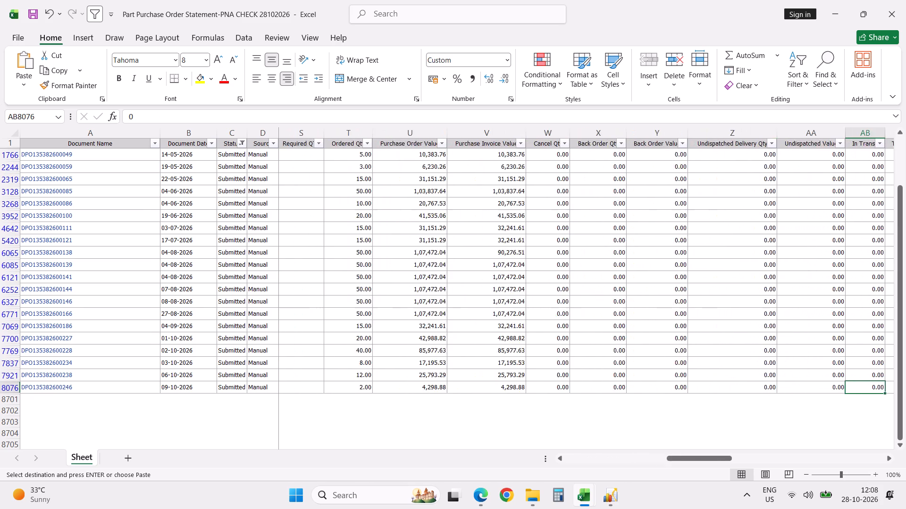
key("Right")
key("Right")
key("Right")
key("Right")
key("Right")
key("Right")
key("Right")
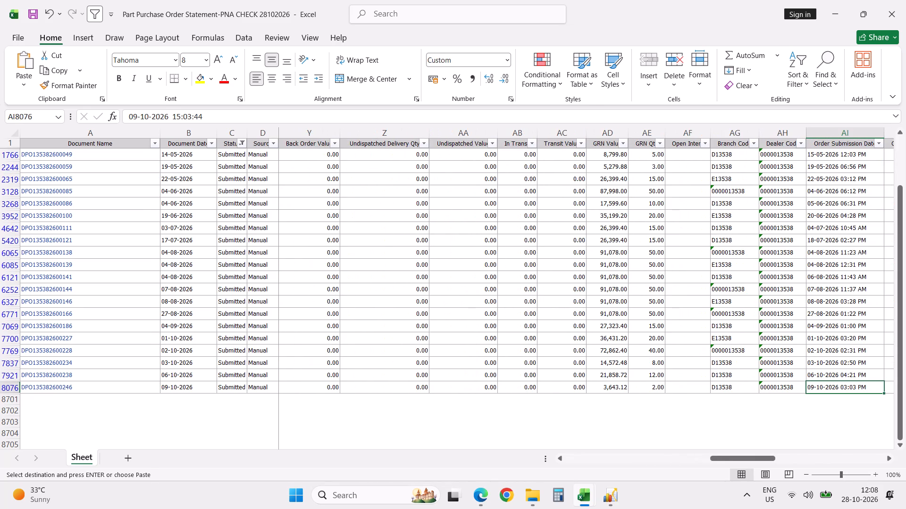
scroll(483, 326, "up", 13)
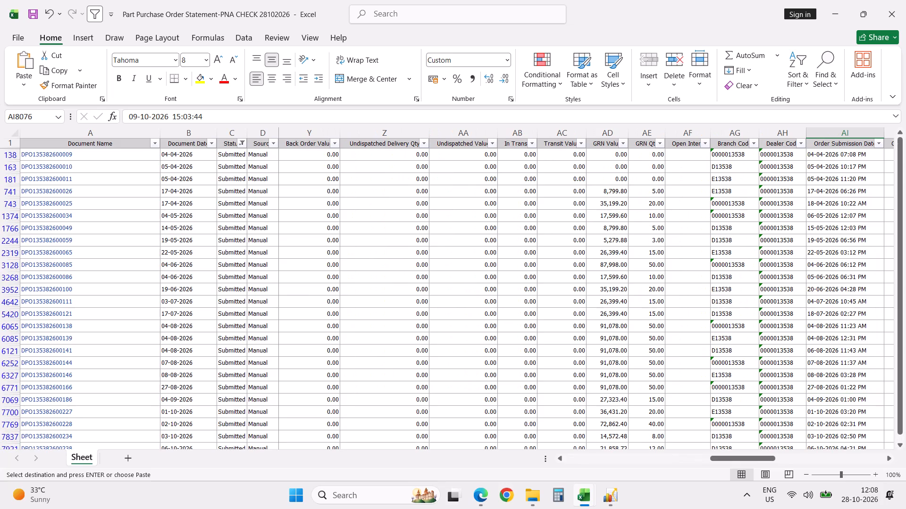
scroll(483, 326, "up", 17)
Check the In Transit column and the ShipTo branch of the submitted YJG45009 orders, from the earliest to the latest.
left_click(514, 143)
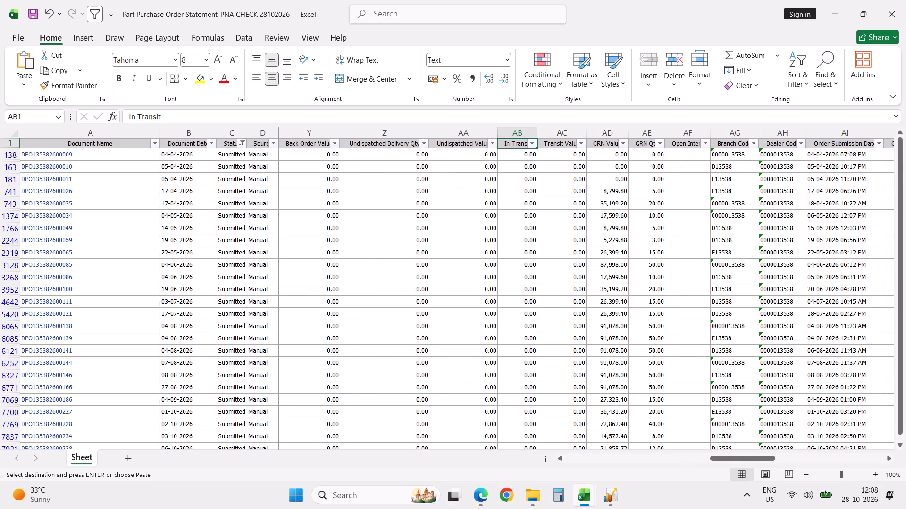
key("ctrl+Left")
key("Right")
key("Right")
key("Right")
key("Right")
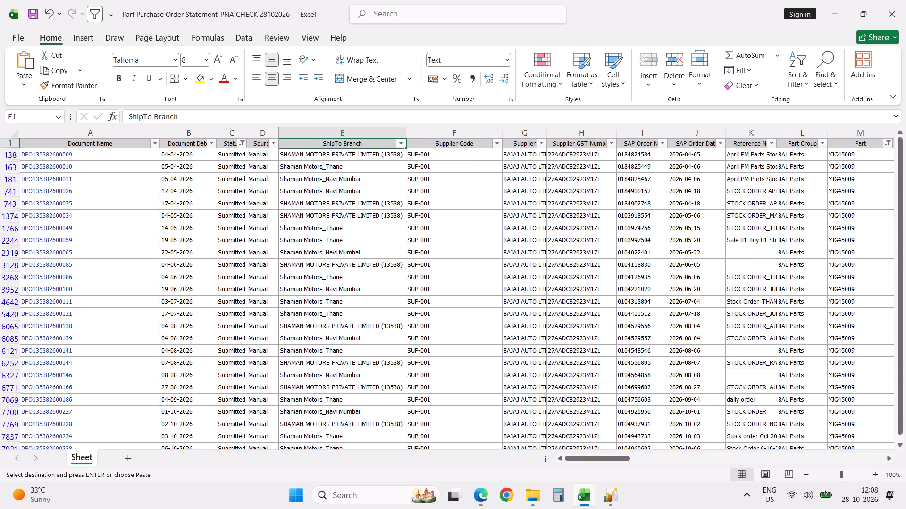
scroll(583, 295, "down", 10)
scroll(583, 295, "up", 1)
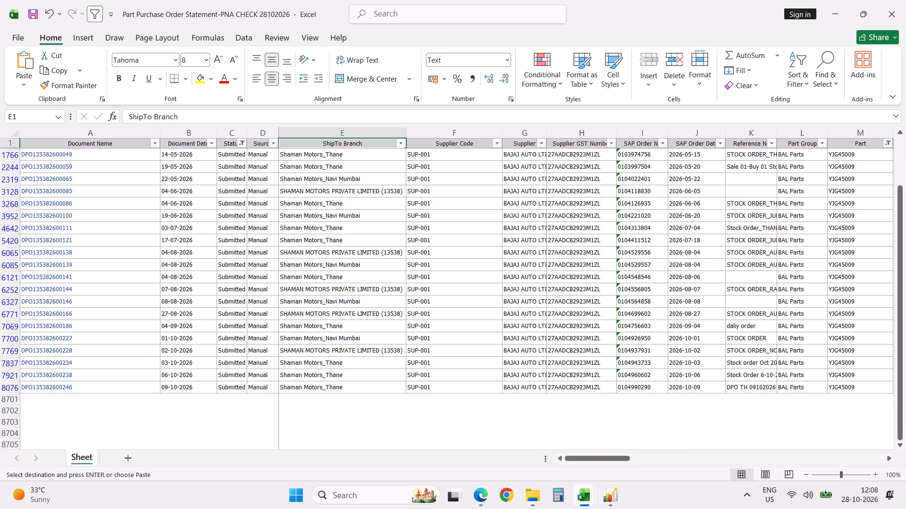
Switch to Sheet3 of the Part Stock Valuation workbook and cancel the pending copy of YJG45009.
key("alt+Tab")
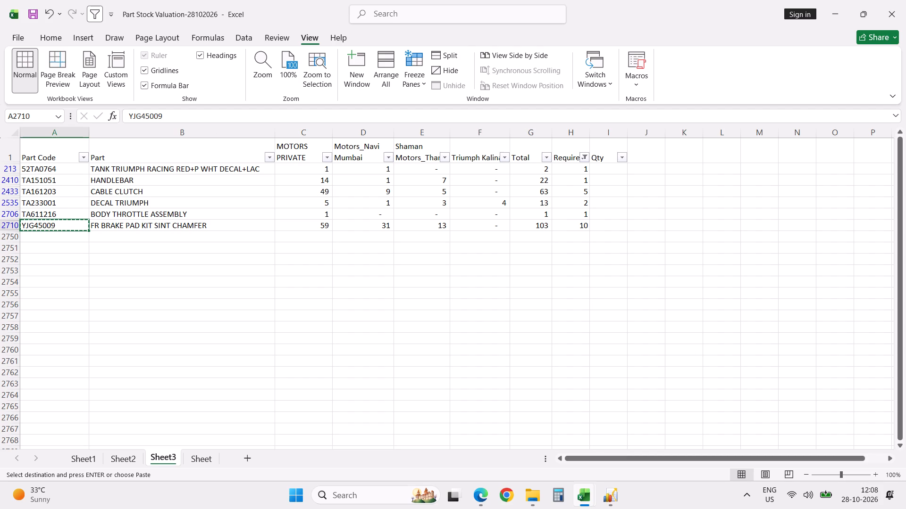
key("Escape")
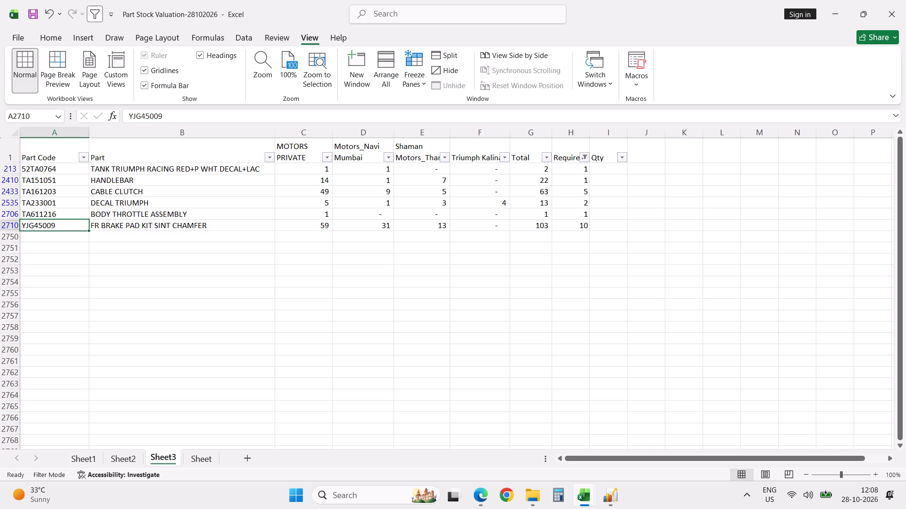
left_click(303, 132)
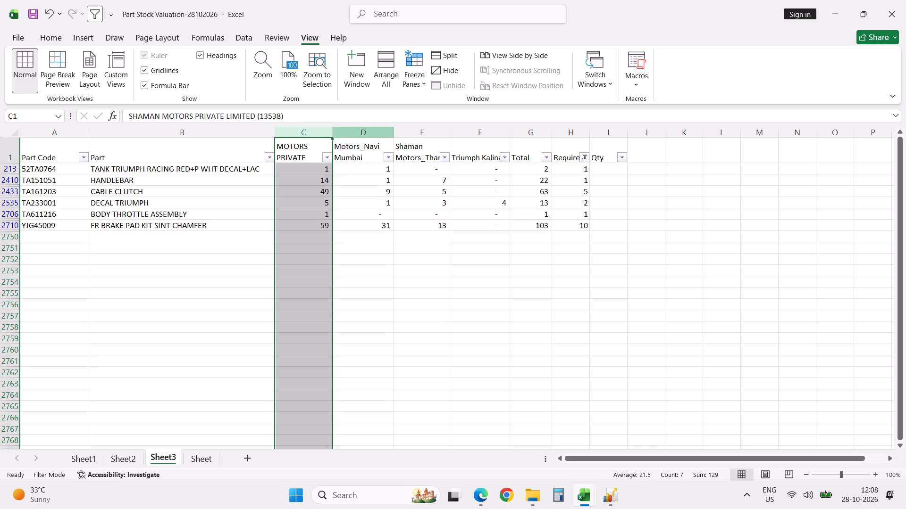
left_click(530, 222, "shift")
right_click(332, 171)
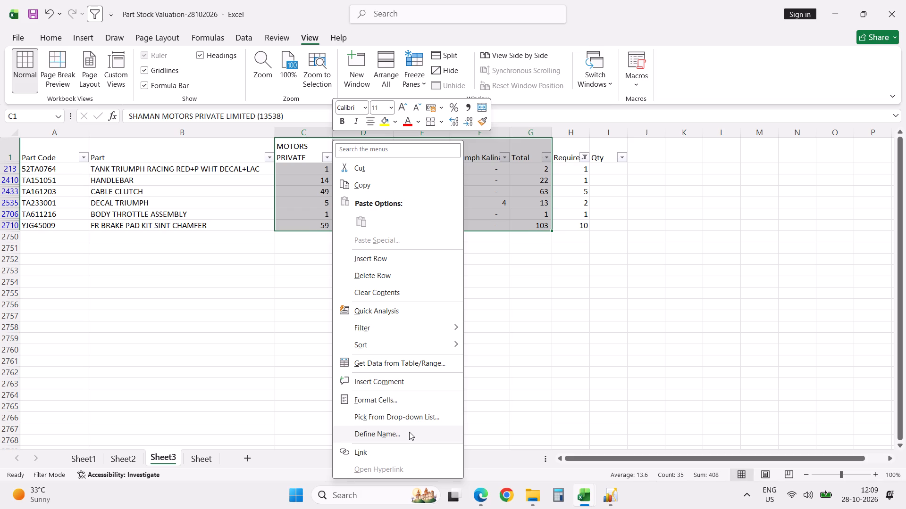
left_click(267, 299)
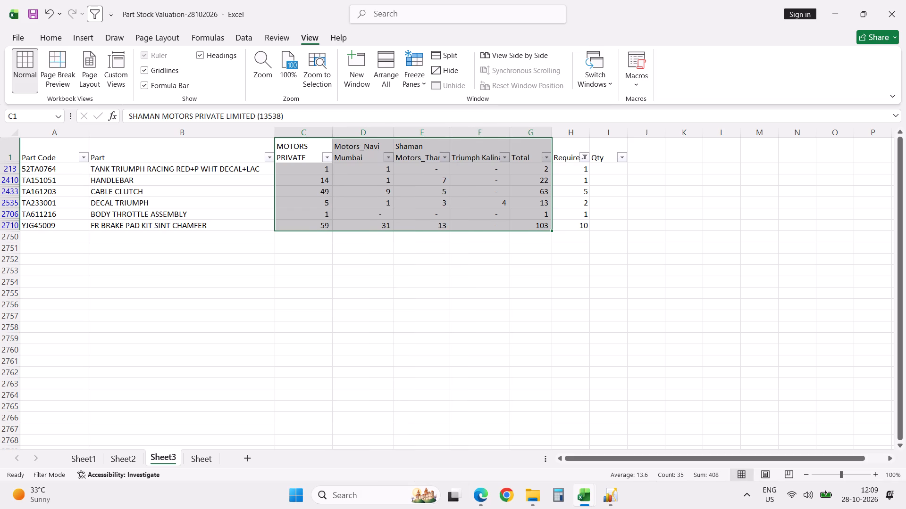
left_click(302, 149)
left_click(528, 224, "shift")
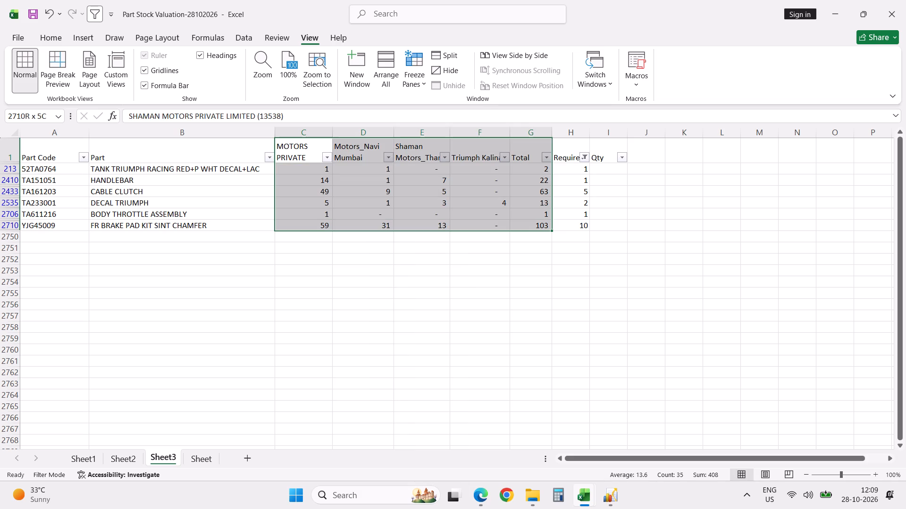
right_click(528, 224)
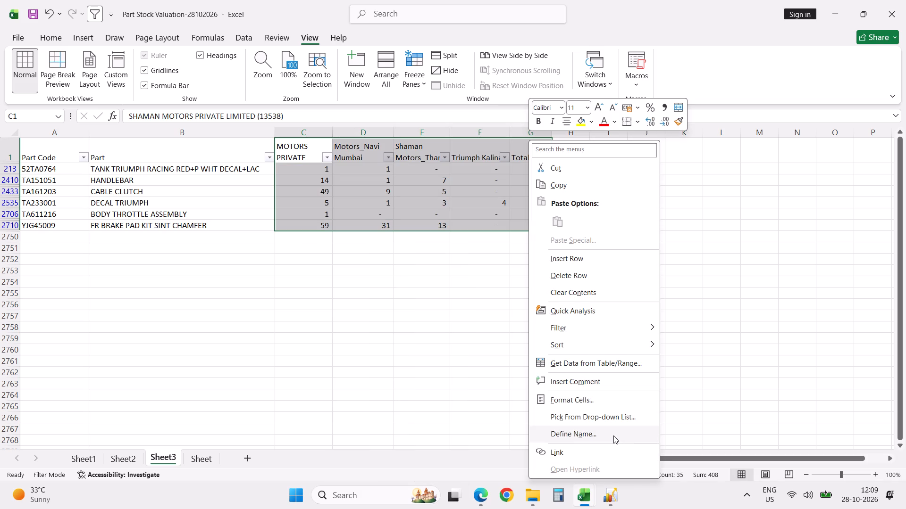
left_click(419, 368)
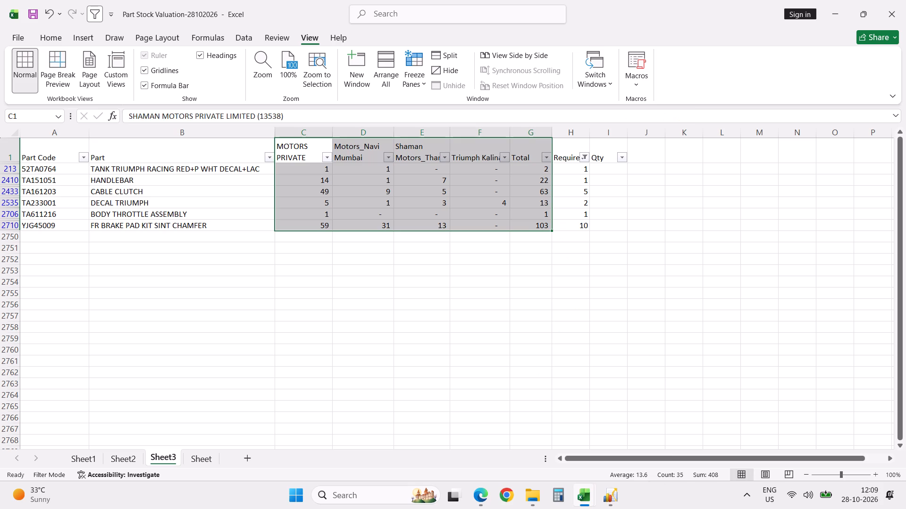
Copy Sheet3's filtered table from Part Code through Require, headers included, and paste it into Book1 at cell A13.
left_click(43, 153)
left_click(209, 229, "shift")
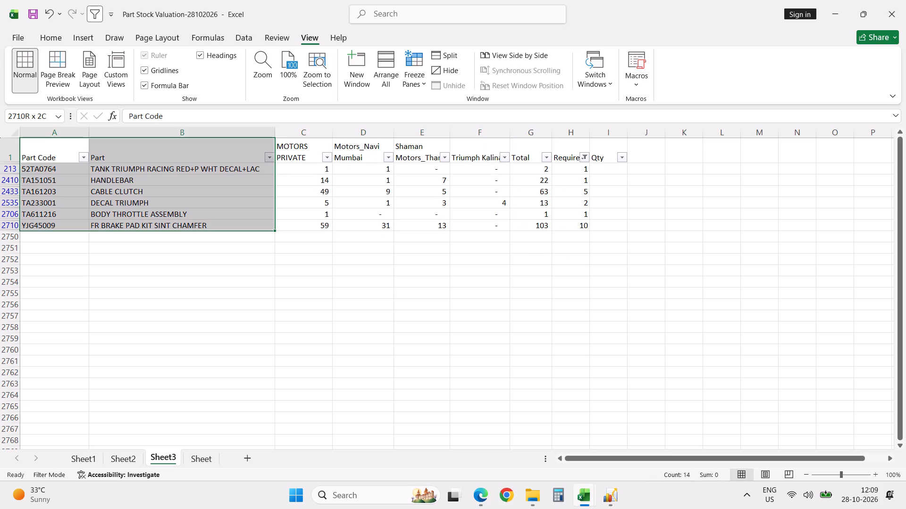
left_click(570, 228, "shift")
key("ctrl+c")
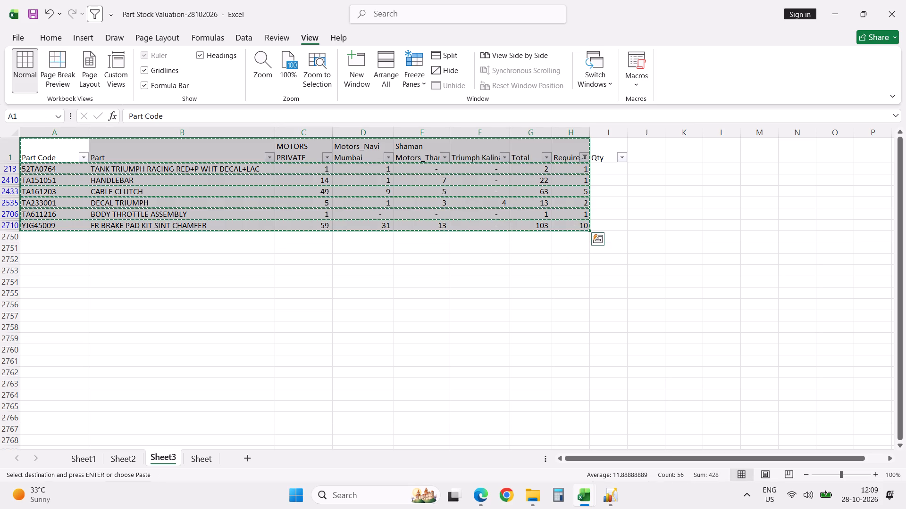
key("alt+Tab")
key("alt+Tab")
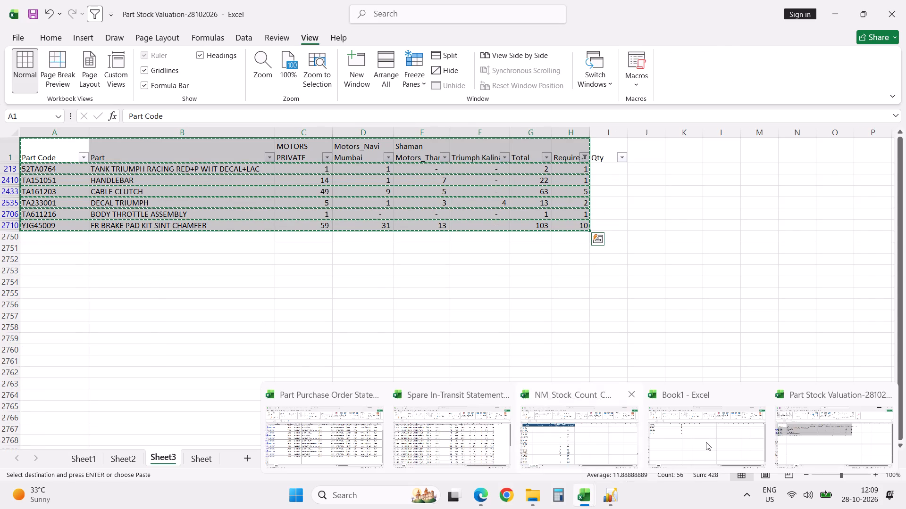
left_click(708, 442)
left_click(64, 279)
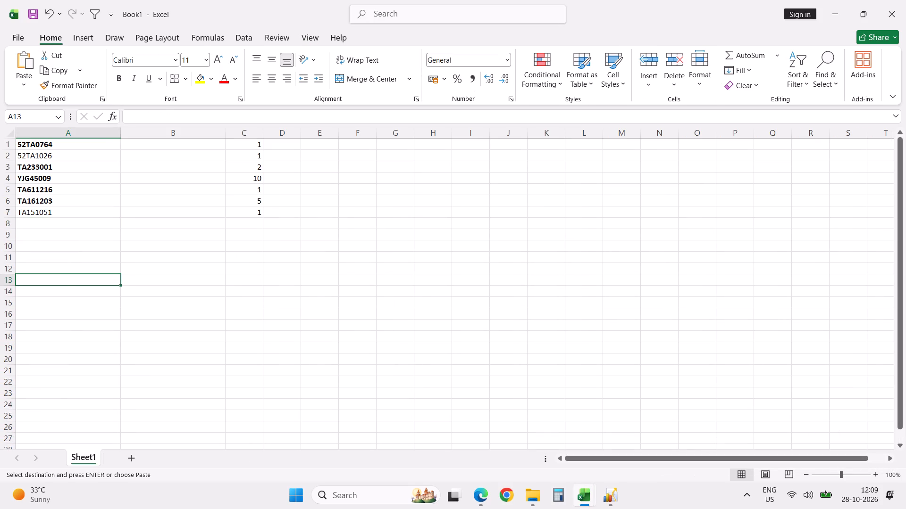
key("ctrl+v")
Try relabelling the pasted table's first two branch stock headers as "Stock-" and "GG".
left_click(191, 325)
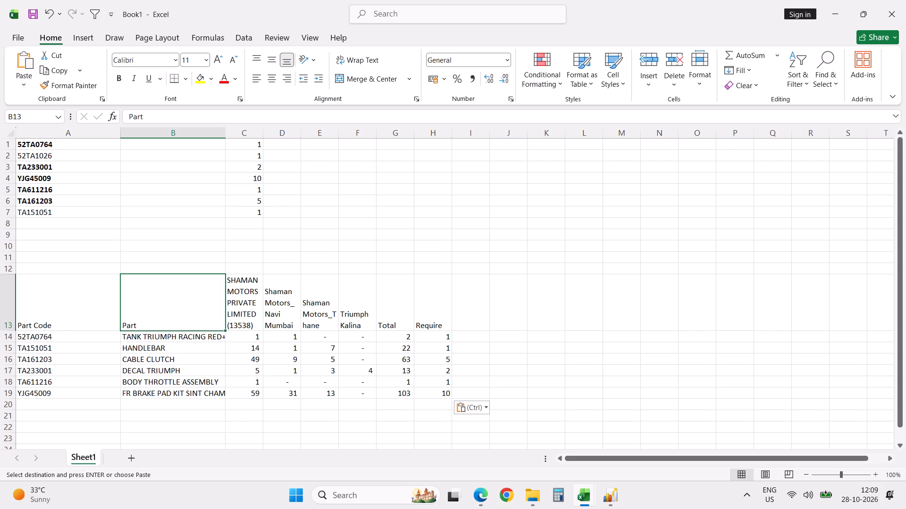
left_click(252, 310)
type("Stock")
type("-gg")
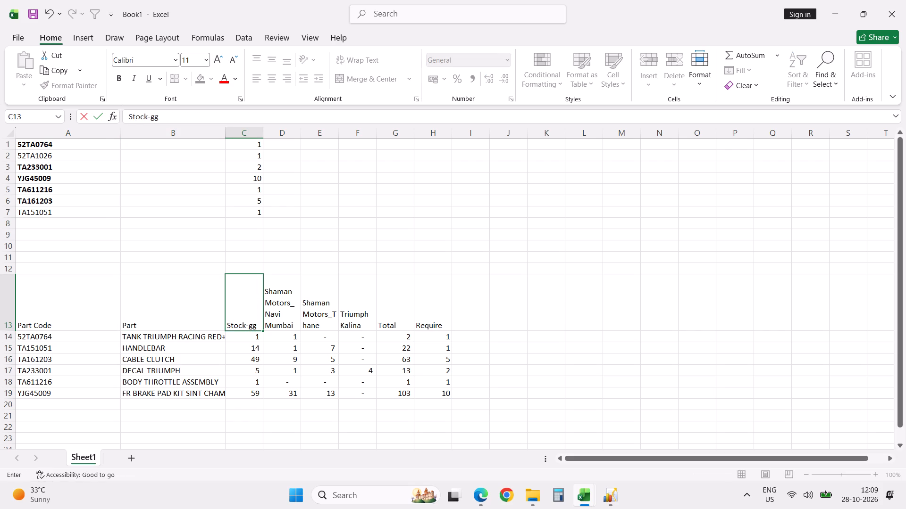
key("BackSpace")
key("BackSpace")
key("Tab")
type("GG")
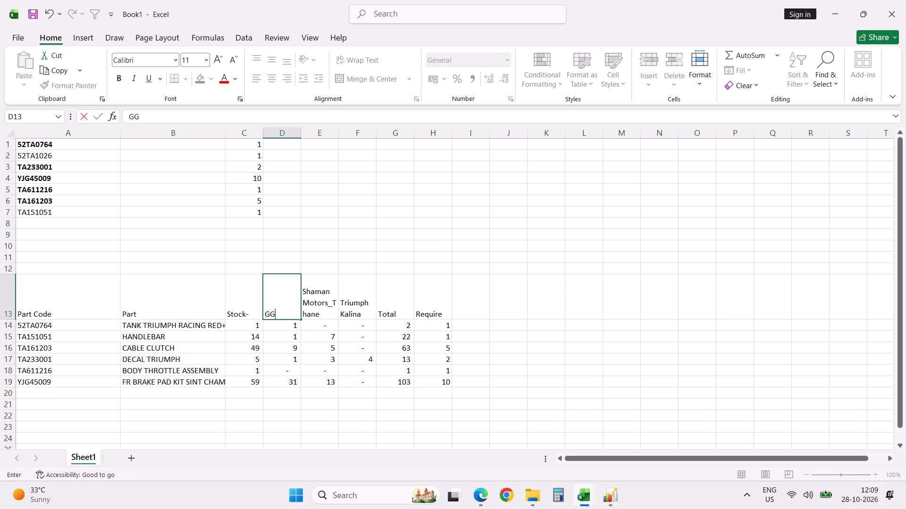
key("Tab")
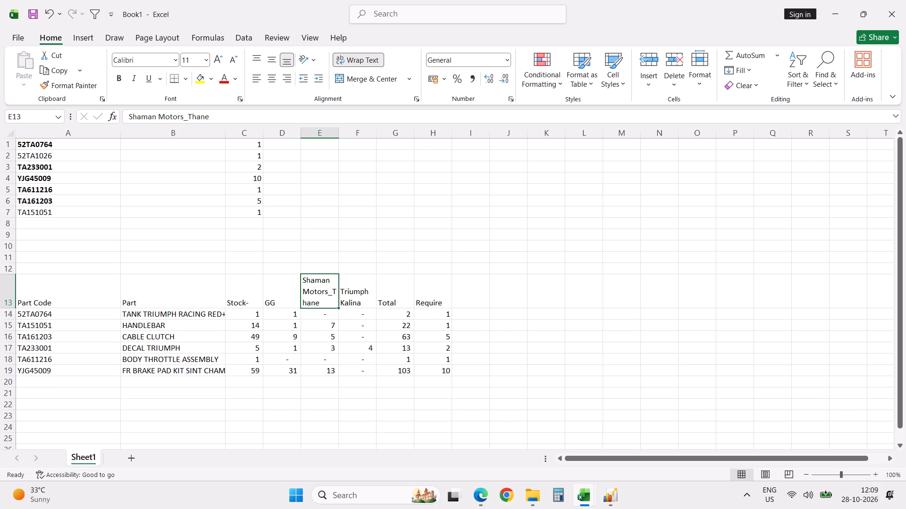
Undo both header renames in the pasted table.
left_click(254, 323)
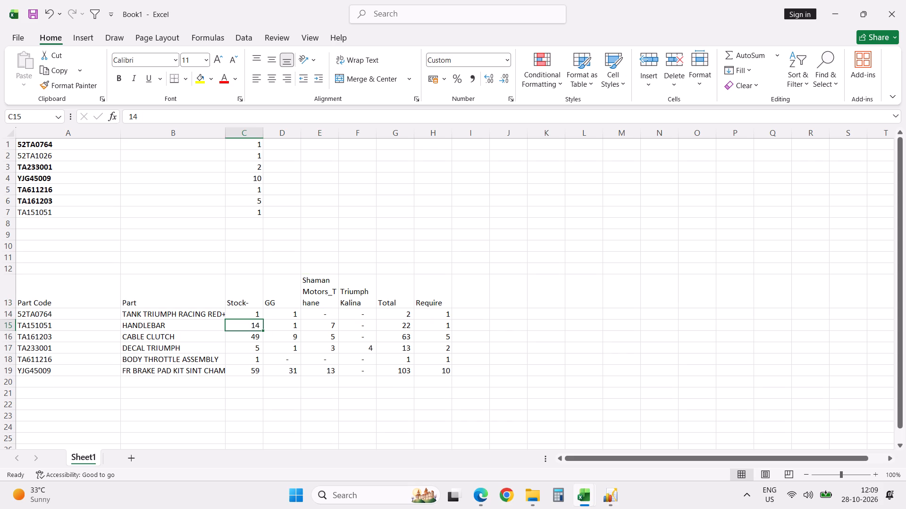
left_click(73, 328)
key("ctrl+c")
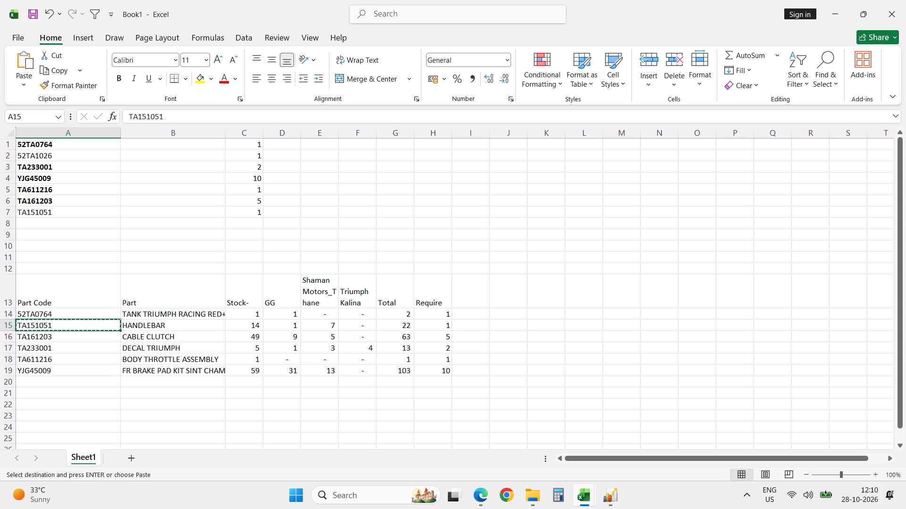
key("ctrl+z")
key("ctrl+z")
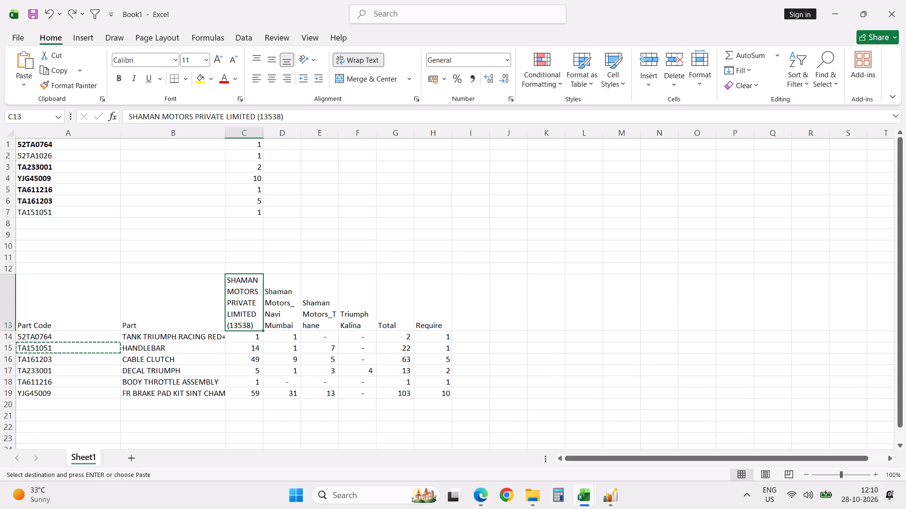
Rename the SHAMAN MOTORS PRIVATE LIMITED (13538) header in the pasted table as "Stk -GG".
left_click(246, 313)
type("Stk -GG")
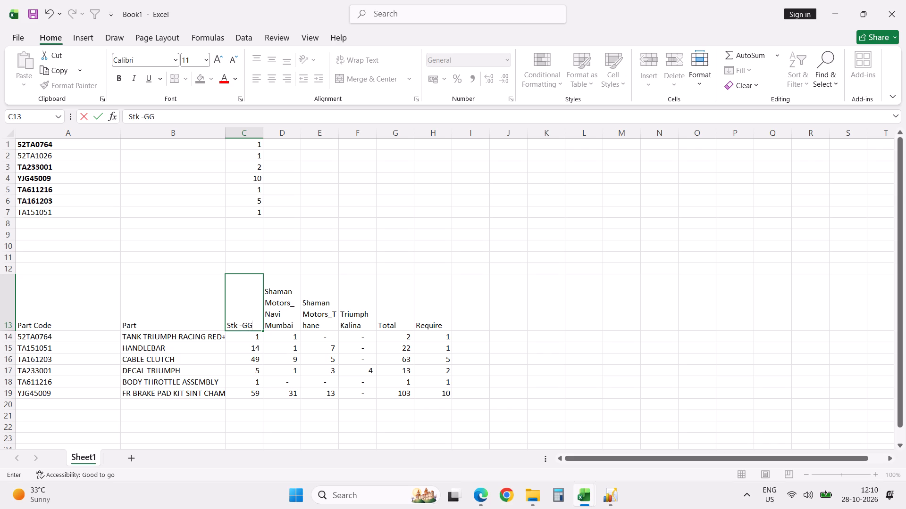
key("Tab")
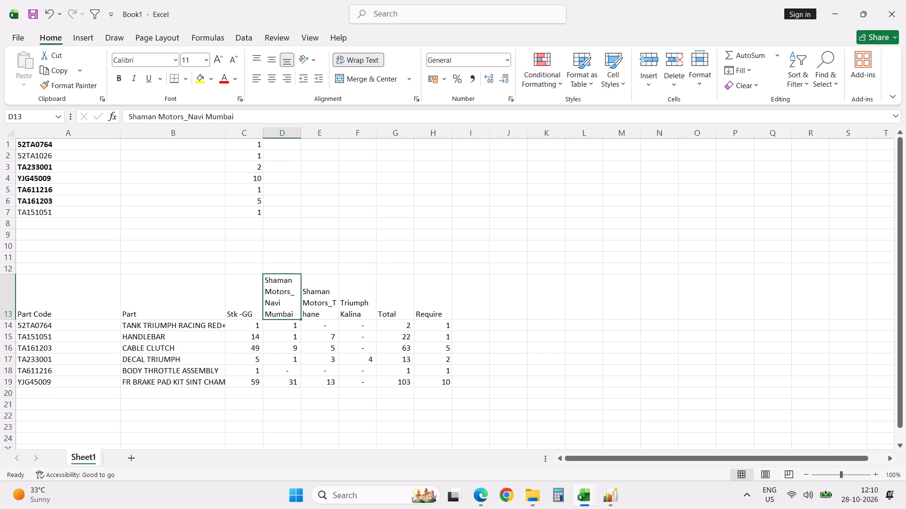
Copy part code TA161203 from Book1's pasted table and search for it in the NM Stock Count workbook.
left_click(47, 350)
key("ctrl+c")
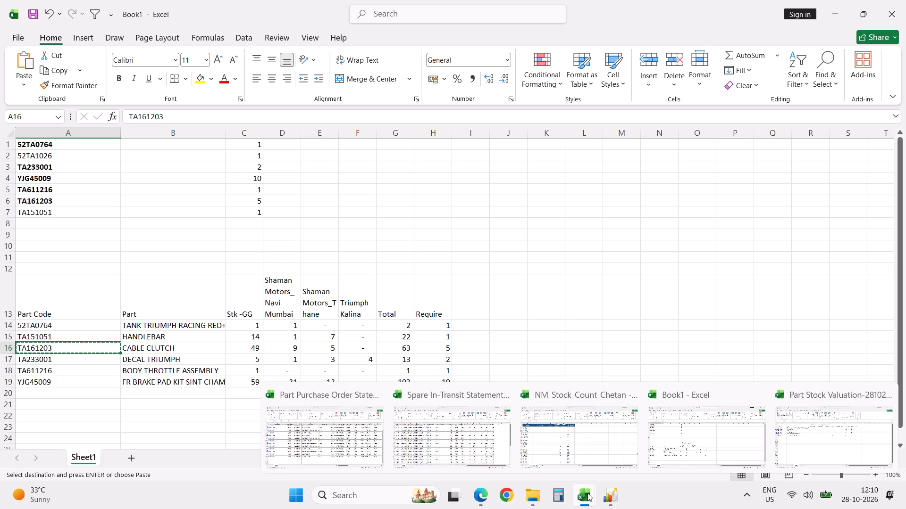
left_click(574, 445)
left_click(488, 281)
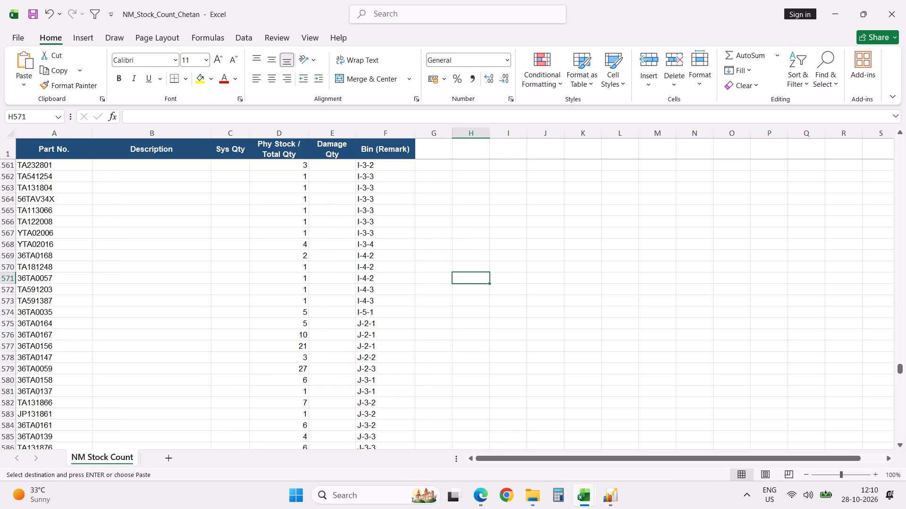
key("ctrl+f")
key("ctrl+v")
key("Return")
key("Escape")
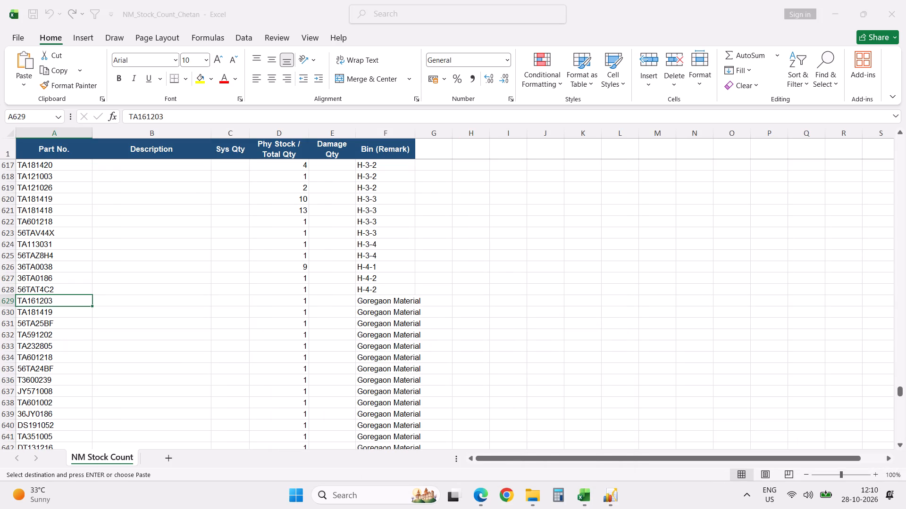
Look up the remaining occurrences of part TA161203 in the NM Stock Count sheet.
key("Tab")
key("Tab")
key("Tab")
key("ctrl+f")
key("Return")
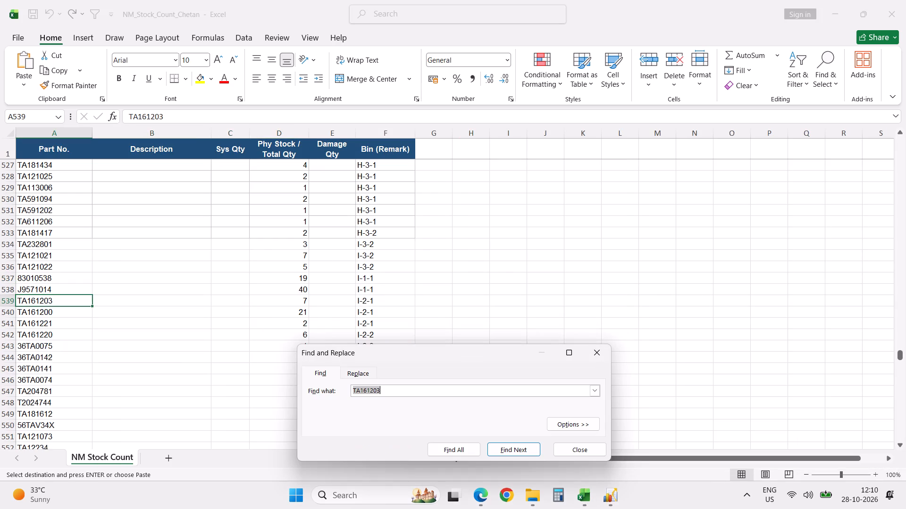
key("Return")
key("Return")
key("Escape")
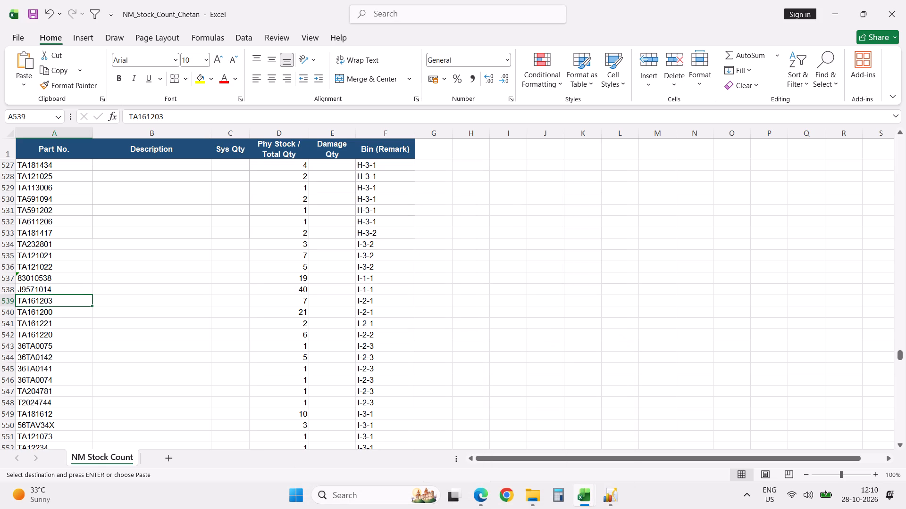
Switch to Book1 and rename the lower table's Require header as "Require Navi Mumbai".
key("alt+Tab")
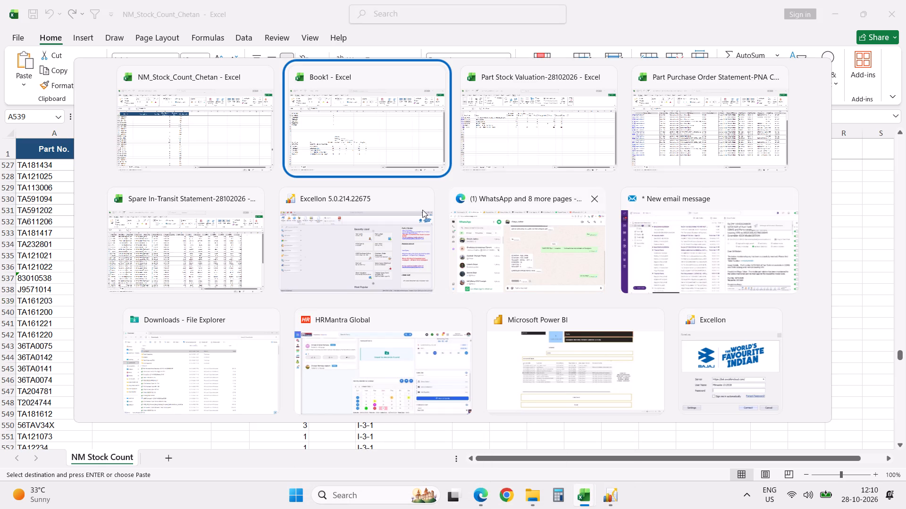
left_click(368, 107)
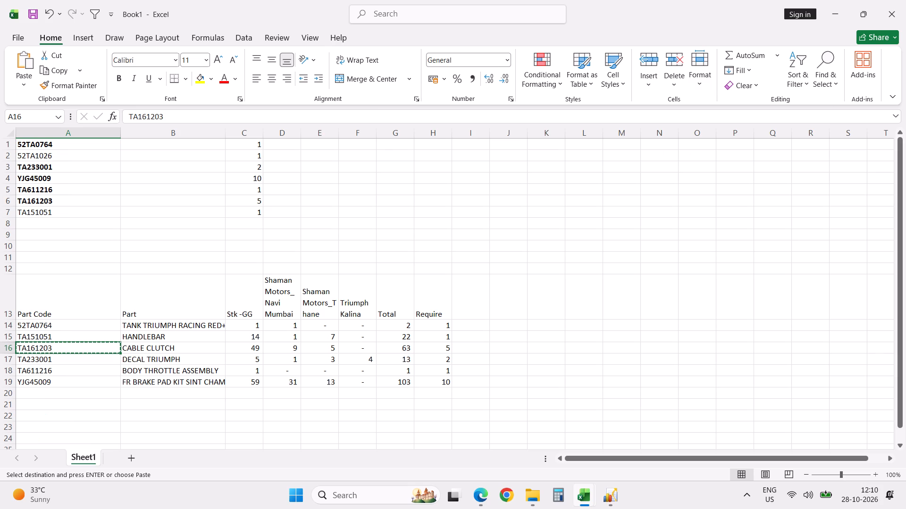
left_click(427, 304)
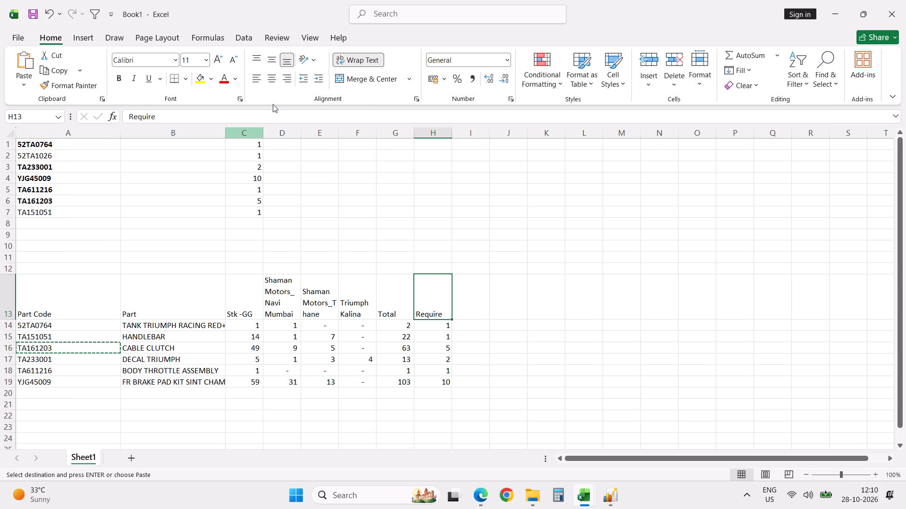
left_click(273, 116)
key("space")
type("Navi Mumbai")
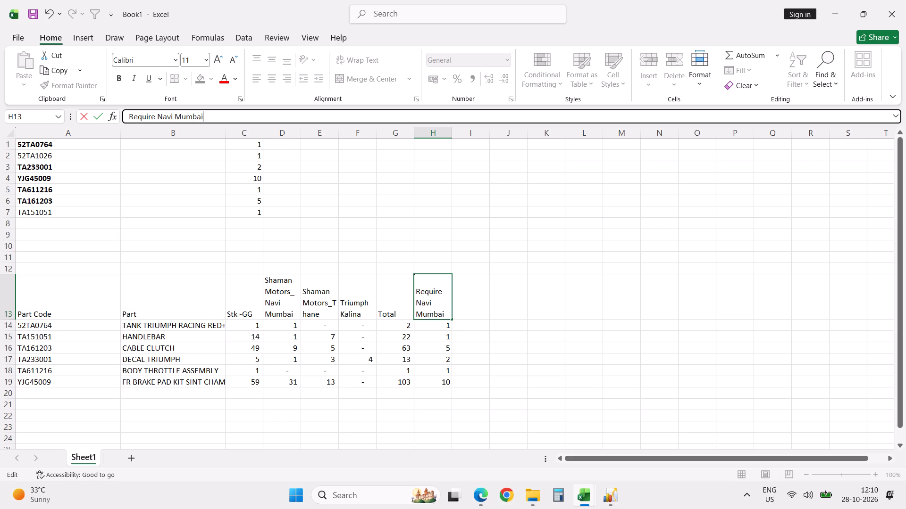
key("Return")
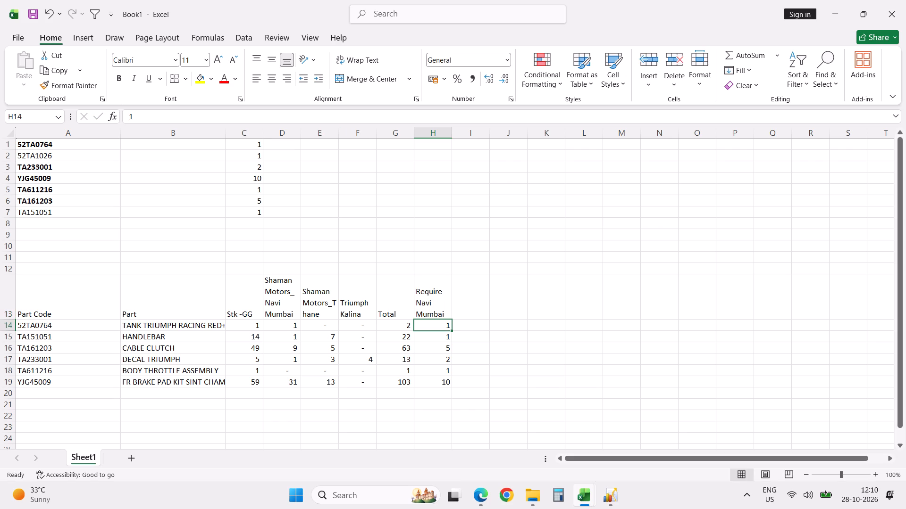
Delete the lower table's cells from Stk -GG through Total, shifting the remaining cells left.
left_click(247, 300)
left_click(403, 380, "shift")
key("ctrl+minus")
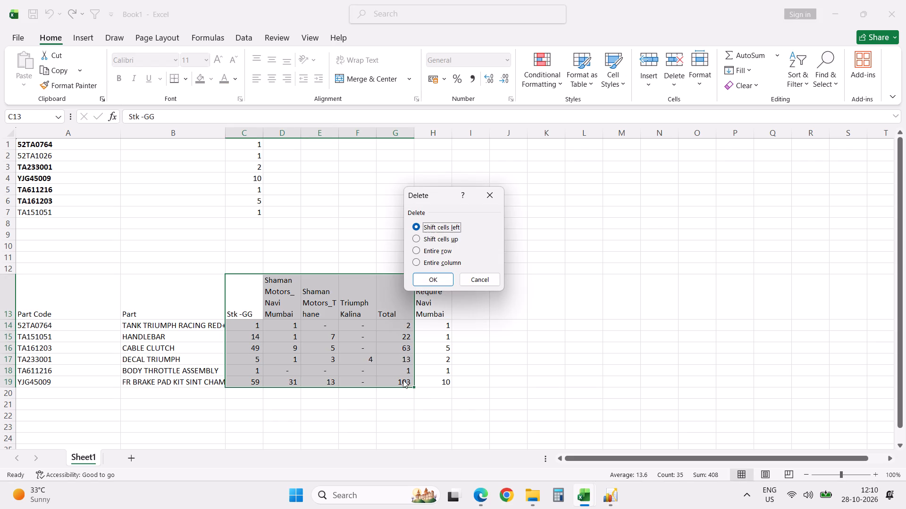
left_click(438, 279)
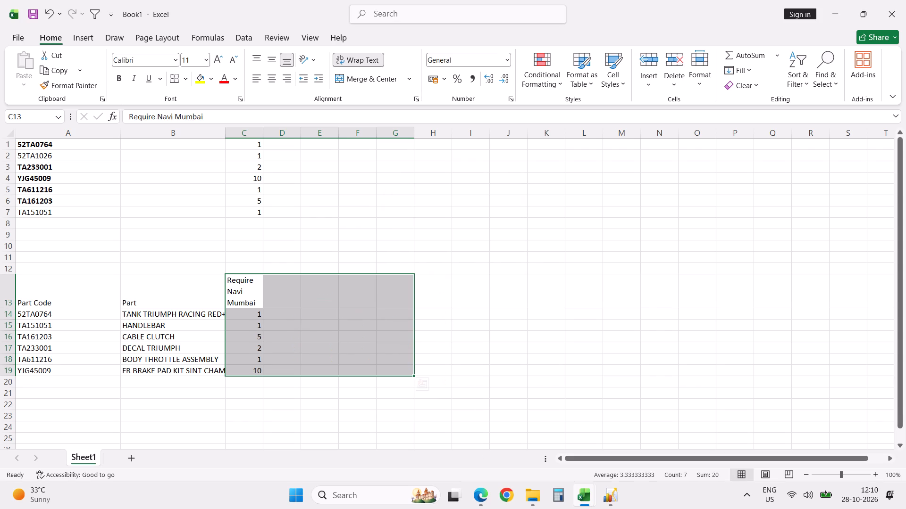
left_click(438, 279)
Auto-fit column B to the width of the part descriptions.
double_click(226, 131)
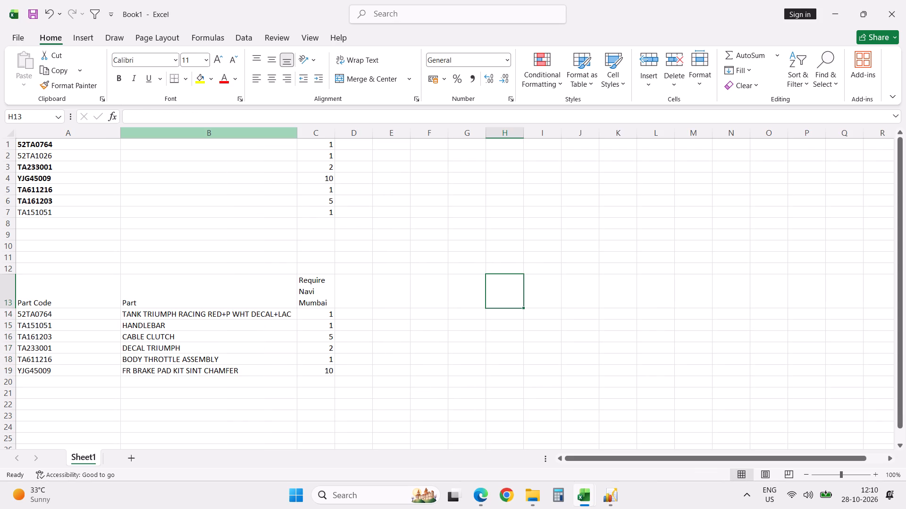
Apply all borders to the lower table, from the Part Code header through the last Require Navi Mumbai quantity.
left_click(87, 295)
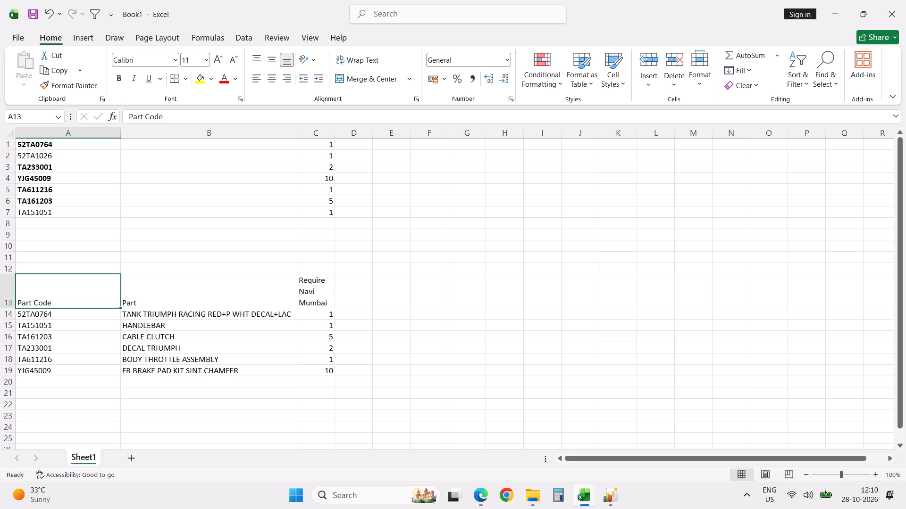
left_click(329, 369, "shift")
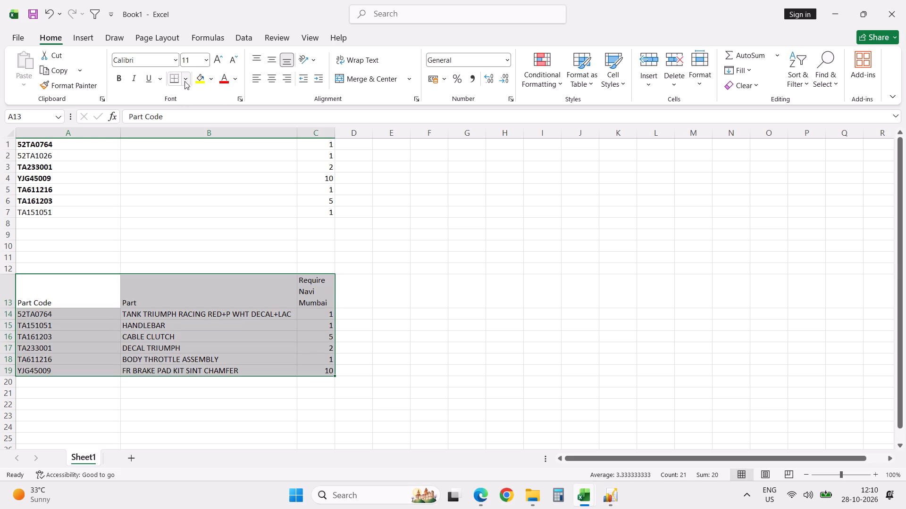
left_click(185, 81)
left_click(211, 204)
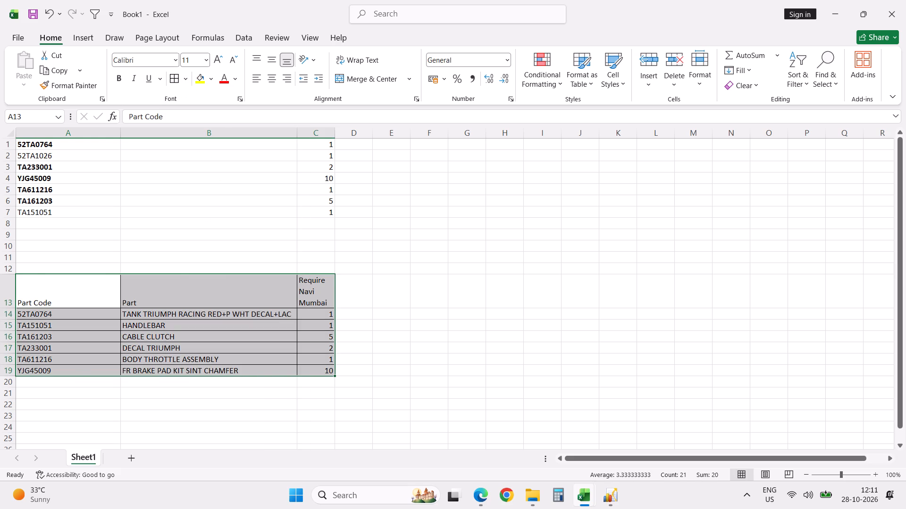
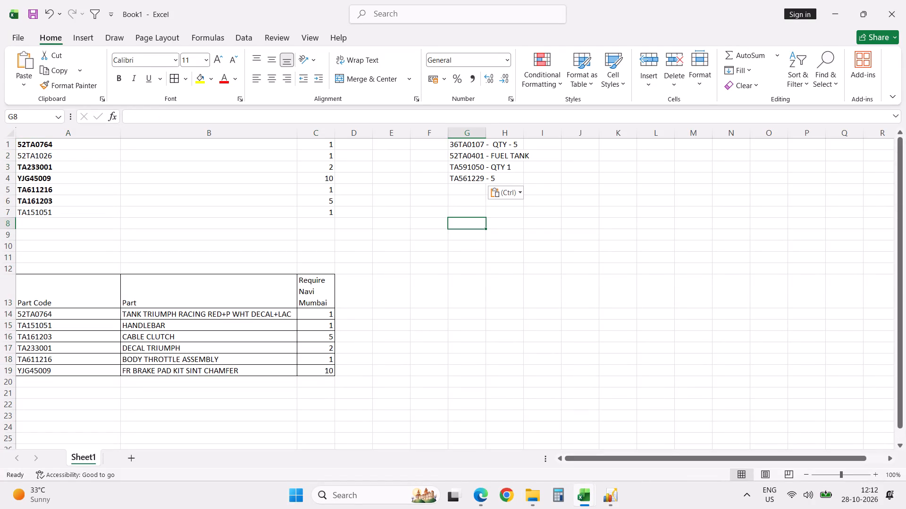
Auto-fit column G to the width of its part code entries.
double_click(487, 130)
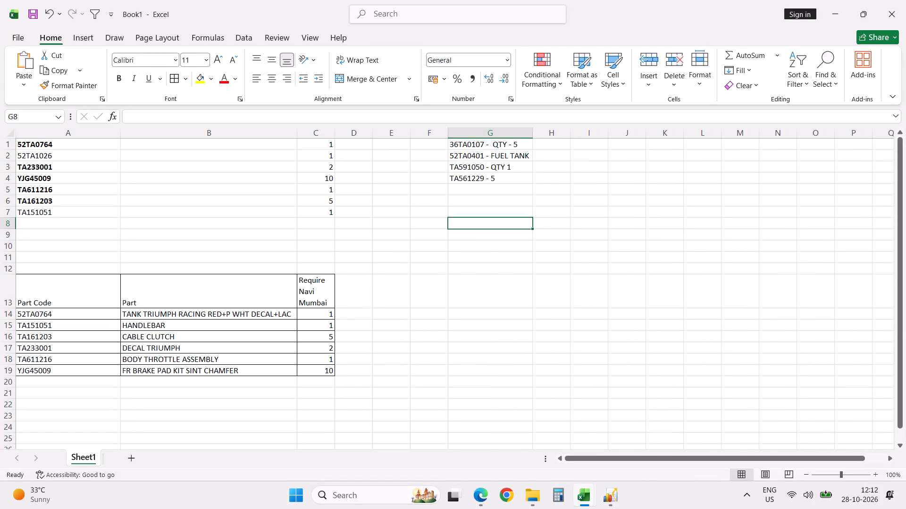
Enter the quantities 5, 1, 1 and 5 in cells H1 to H4, beside the part entries in column G.
left_click(550, 144)
key("5")
key("Return")
key("1")
key("Return")
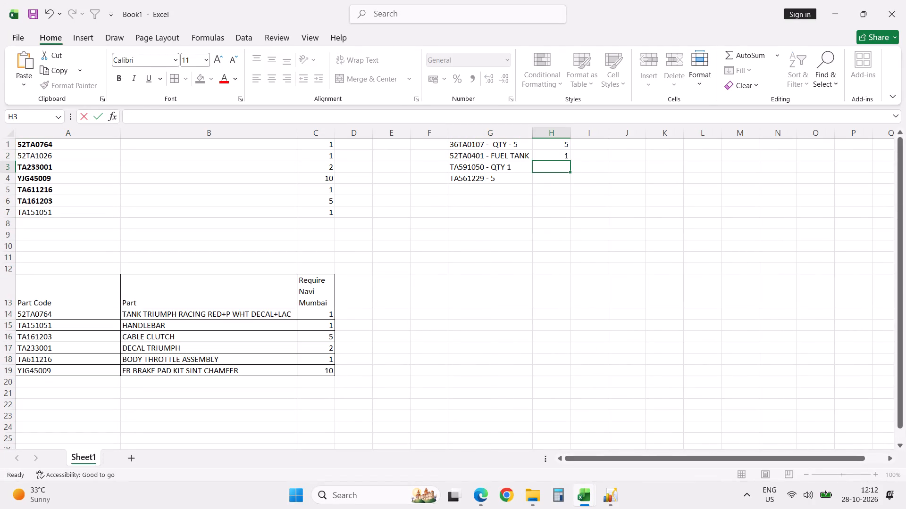
key("1")
key("Return")
key("5")
key("Return")
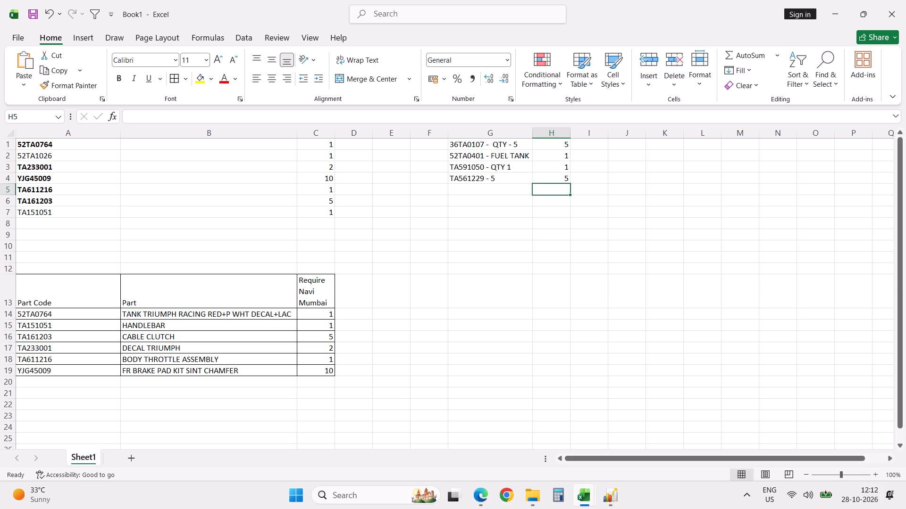
Remove the quantity text from cell G1 so it contains only the part code 36TA0107.
double_click(524, 146)
key("BackSpace")
key("BackSpace")
key("BackSpace")
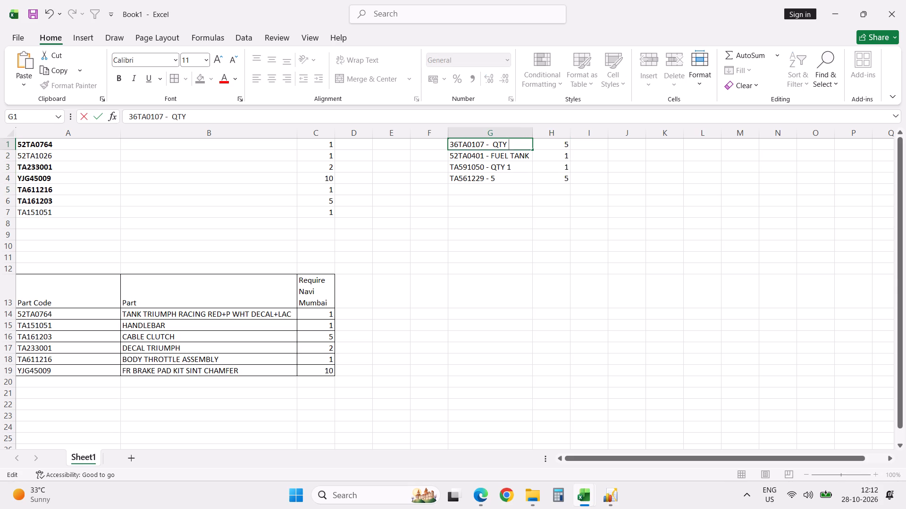
key("BackSpace")
key("BackSpace")
key("BackSpace")
key("BackSpace")
key("BackSpace")
key("BackSpace")
key("BackSpace")
key("BackSpace")
key("Return")
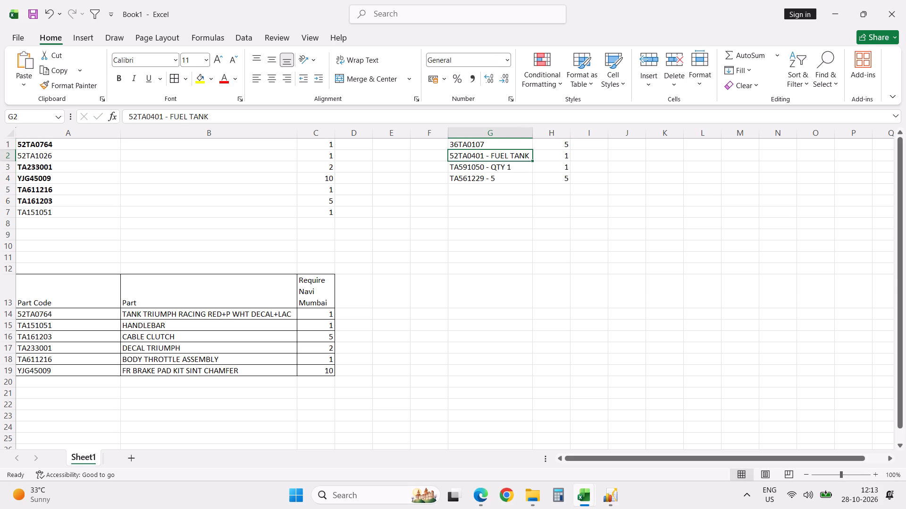
Remove the fuel tank text from cell G2, leaving only the part code 52TA0401.
left_click(277, 119)
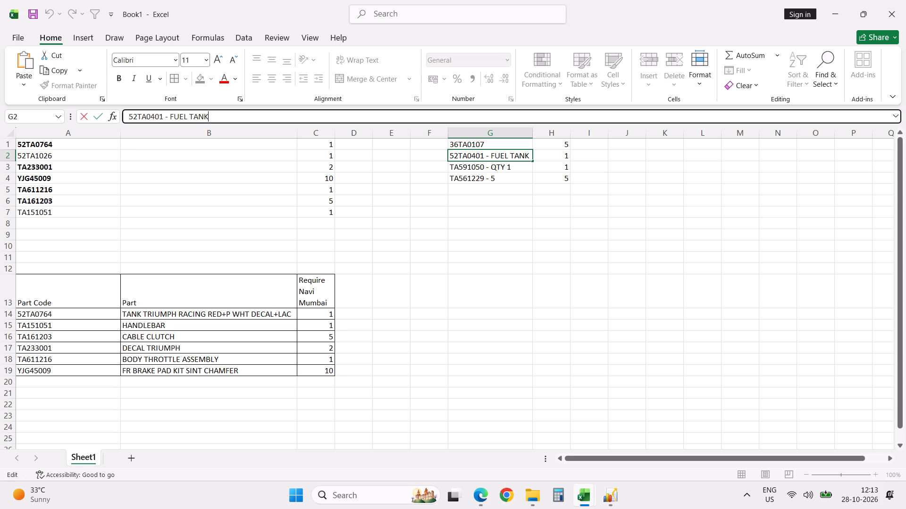
key("shift+Left")
key("shift+Left")
key("shift+Left")
key("shift+Left")
key("shift+Left")
key("shift+Left")
key("shift+Left")
key("shift+Left")
key("shift+Left")
key("shift+Left")
key("shift+Left")
key("shift+Left")
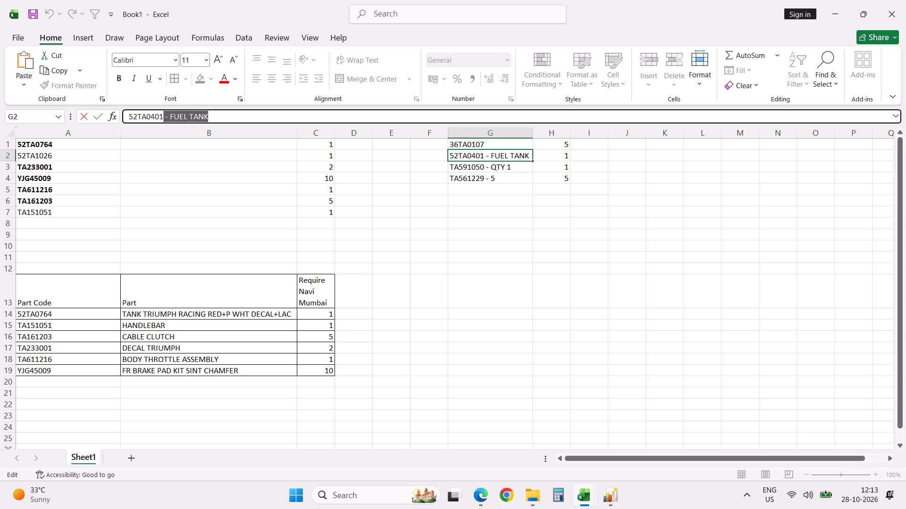
key("shift+Left")
key("shift+Right")
key("Delete")
key("Return")
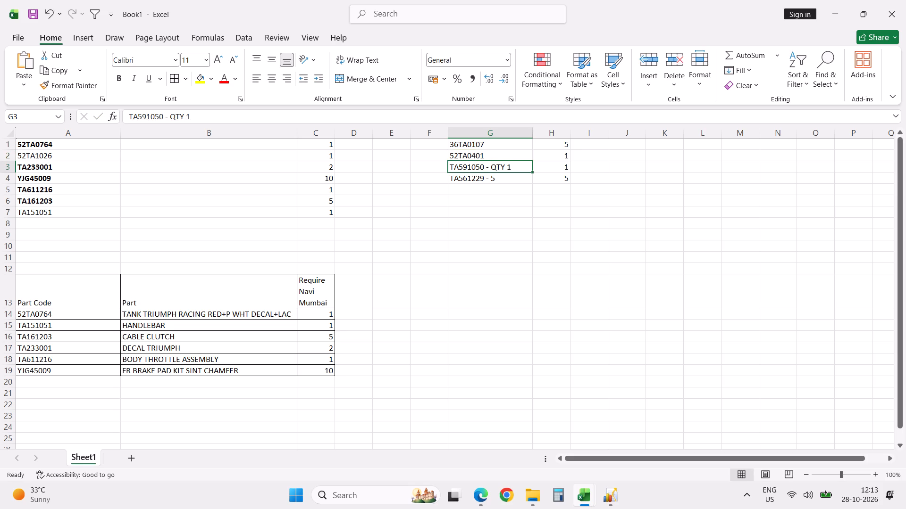
Remove the quantity text from cell G3, leaving only the part code TA591050.
left_click(277, 119)
key("shift+Left")
key("shift+Left")
key("shift+Left")
key("shift+Left")
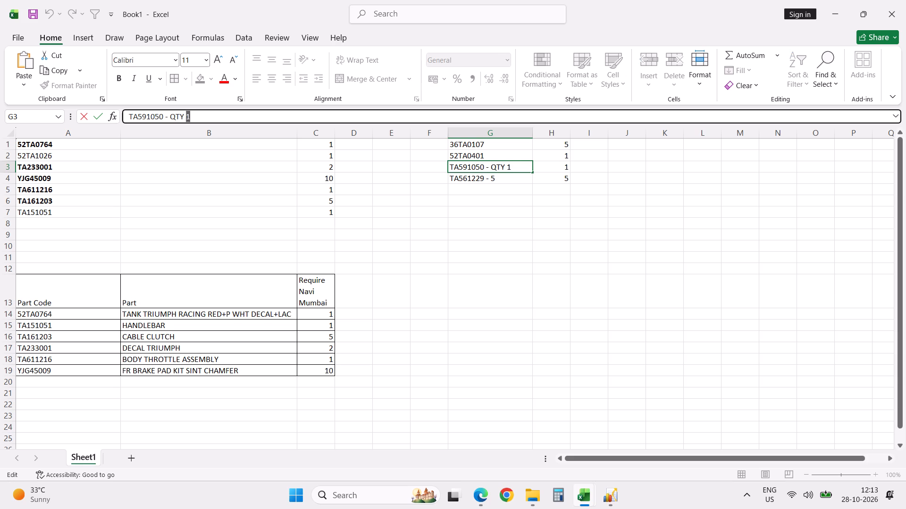
key("shift+Left")
key("shift+Left")
key("shift+Left")
key("shift+Left")
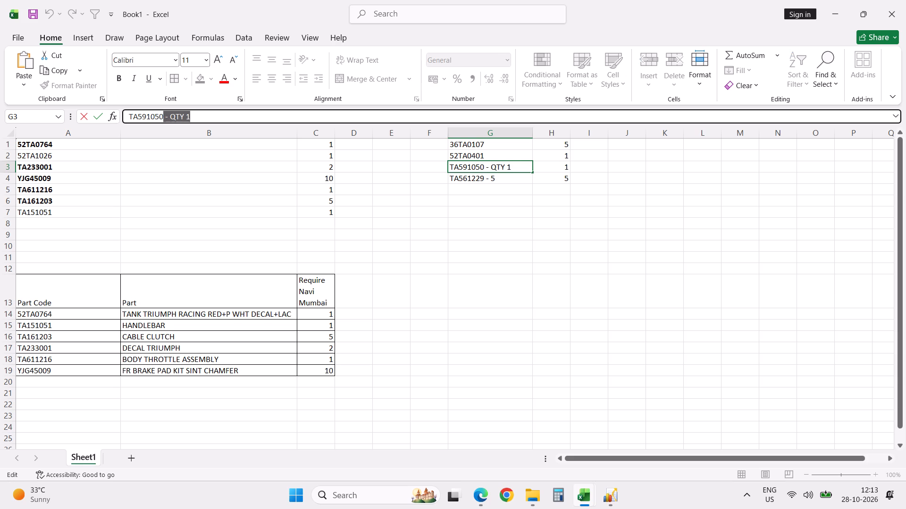
key("Delete")
key("Return")
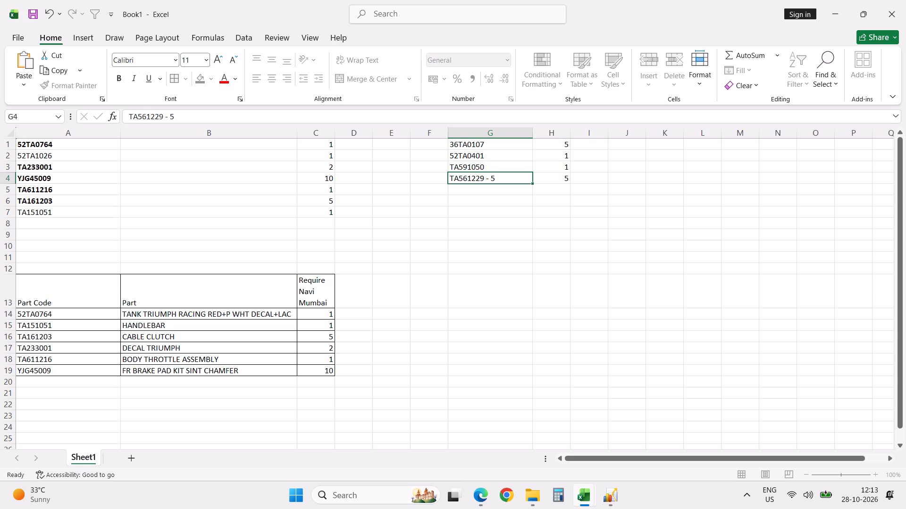
Remove the trailing quantity from cell G4, leaving only the part code TA561229.
left_click(271, 117)
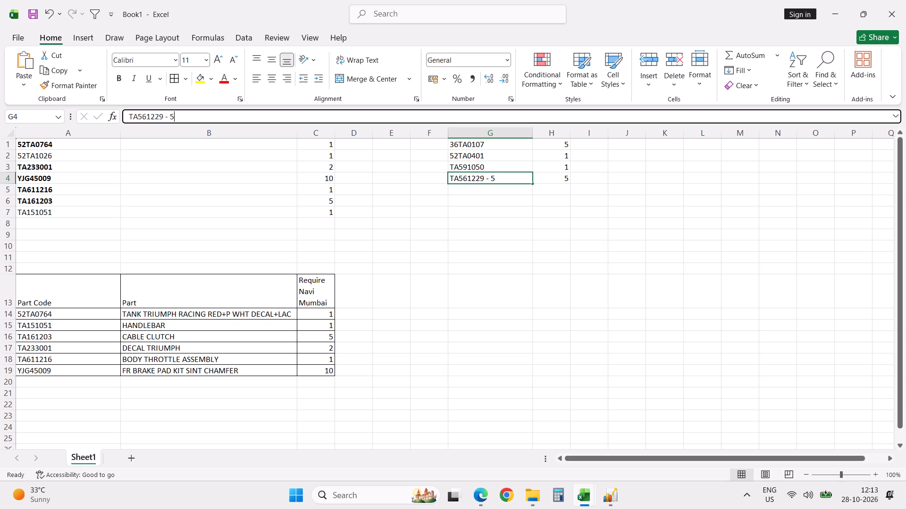
key("shift+Left")
key("shift+Left")
key("shift+Left")
key("shift+Left")
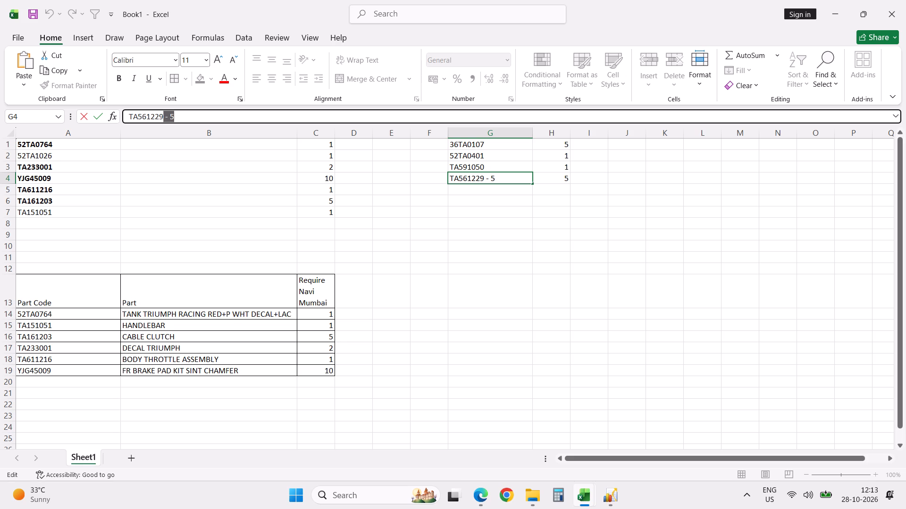
key("Delete")
key("Return")
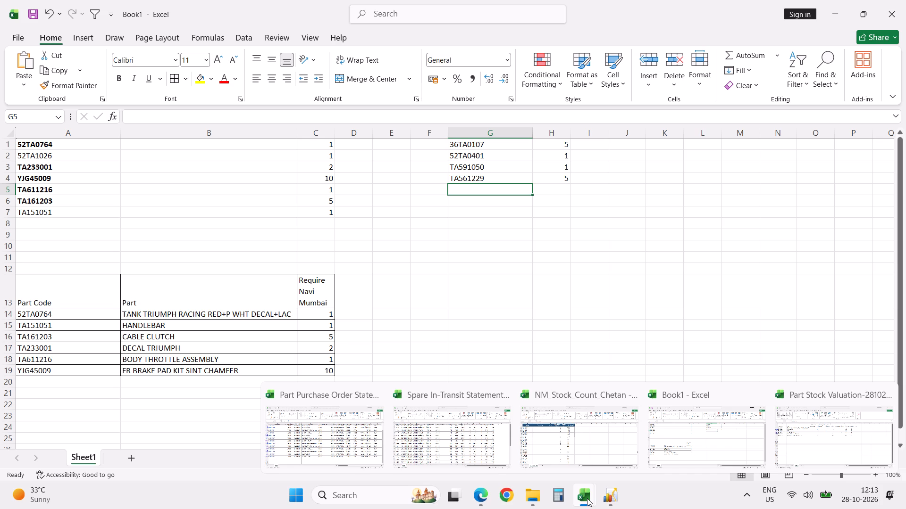
Switch to the Part Stock Valuation workbook and remove the filter from Sheet3.
left_click(831, 433)
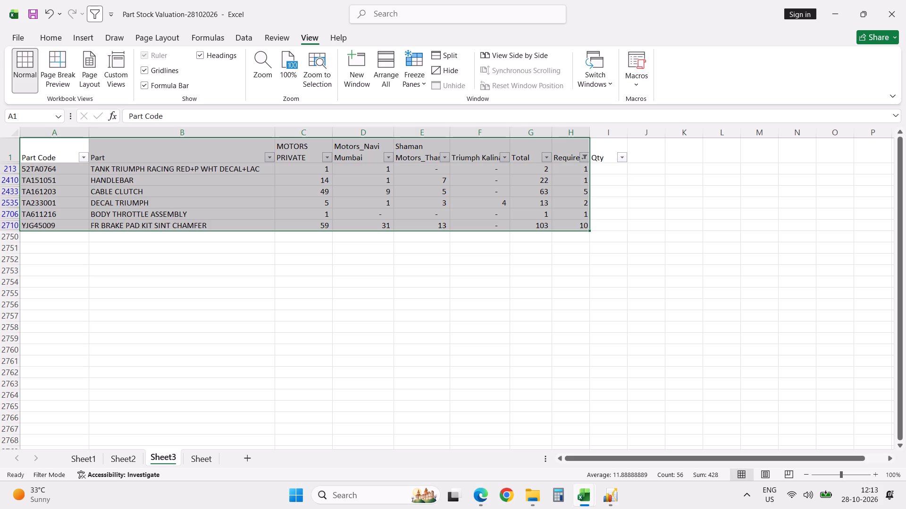
type("dff")
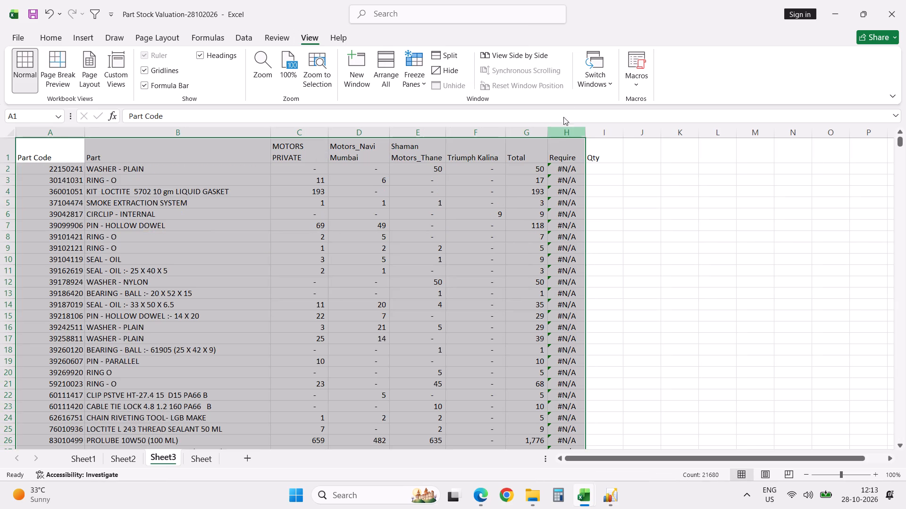
Clear the contents of the Require and Qty columns, H and I, in Sheet3.
left_click(566, 132)
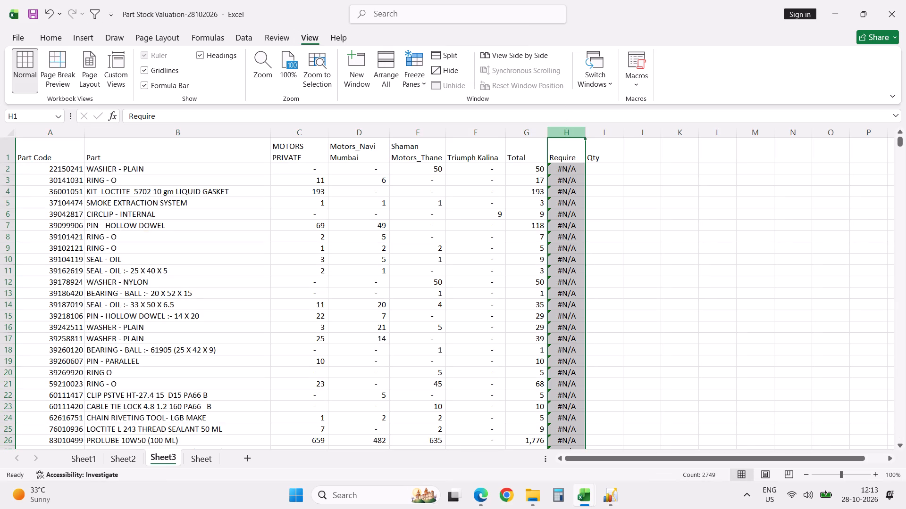
key("Delete")
left_click(600, 136)
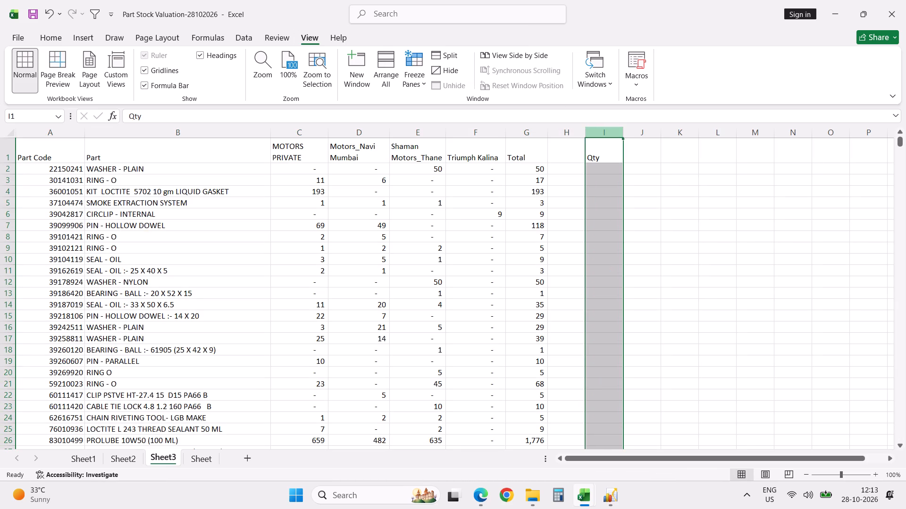
key("Delete")
Enter the header "require" in cell I1.
left_click(600, 147)
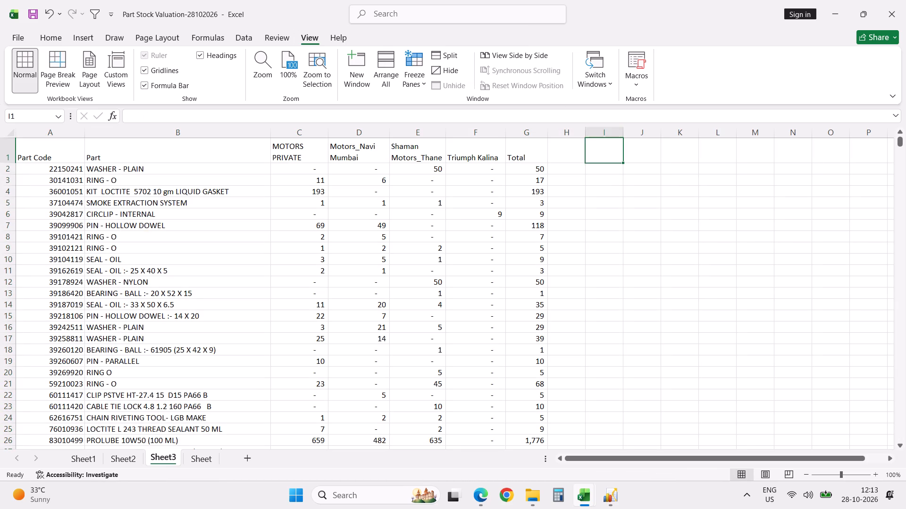
type("require")
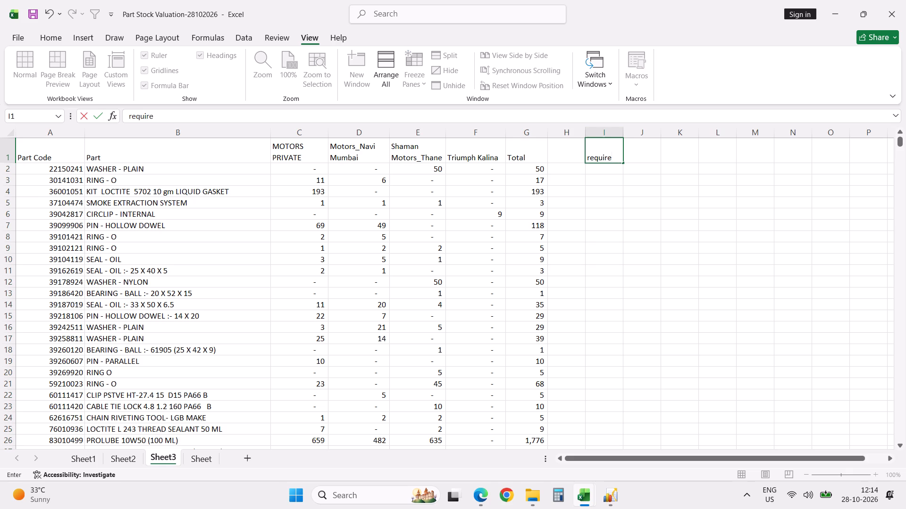
key("Return")
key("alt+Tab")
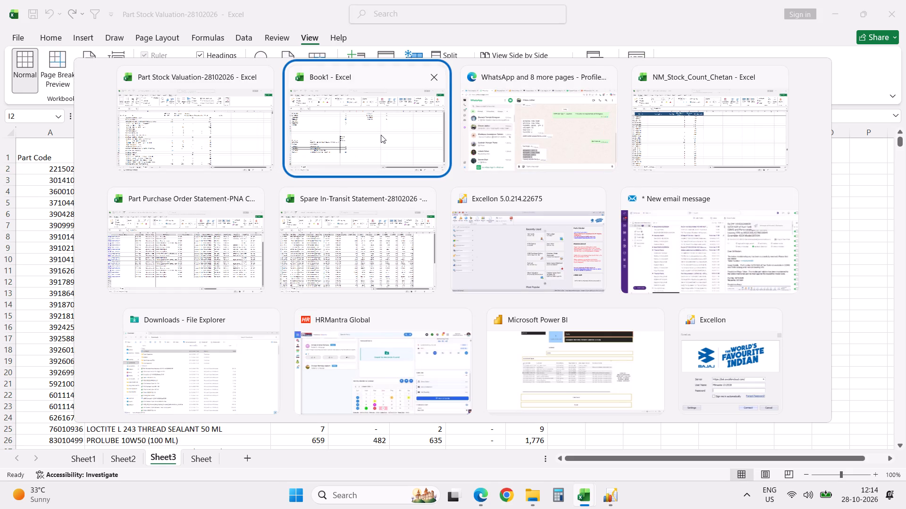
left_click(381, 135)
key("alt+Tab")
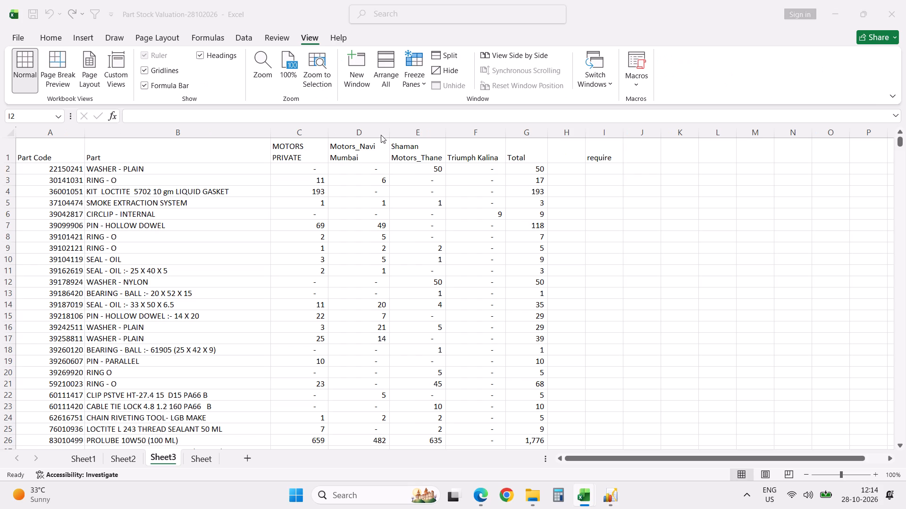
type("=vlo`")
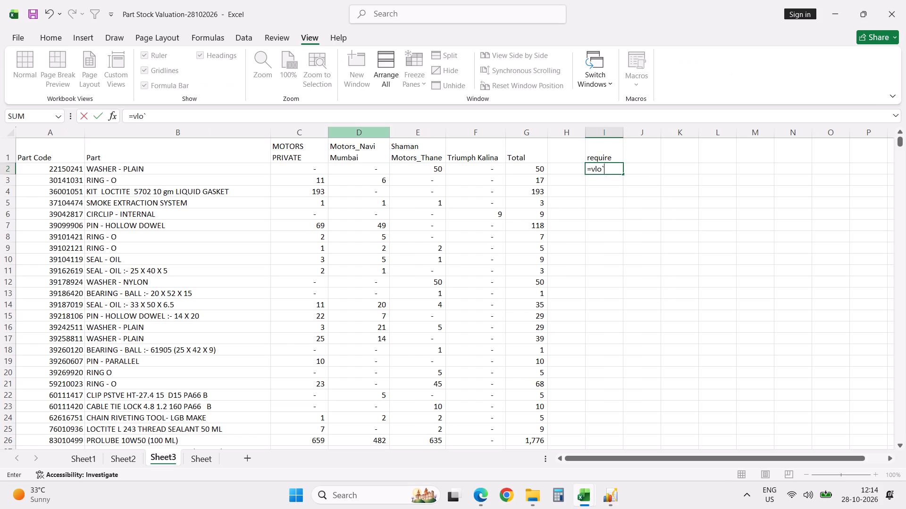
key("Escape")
Enter a VLOOKUP in I2 that finds A2 in Book1's range $G$1:$H$4, returning column 2 with exact match 0.
type("=vlo")
key("Tab")
left_click(71, 170)
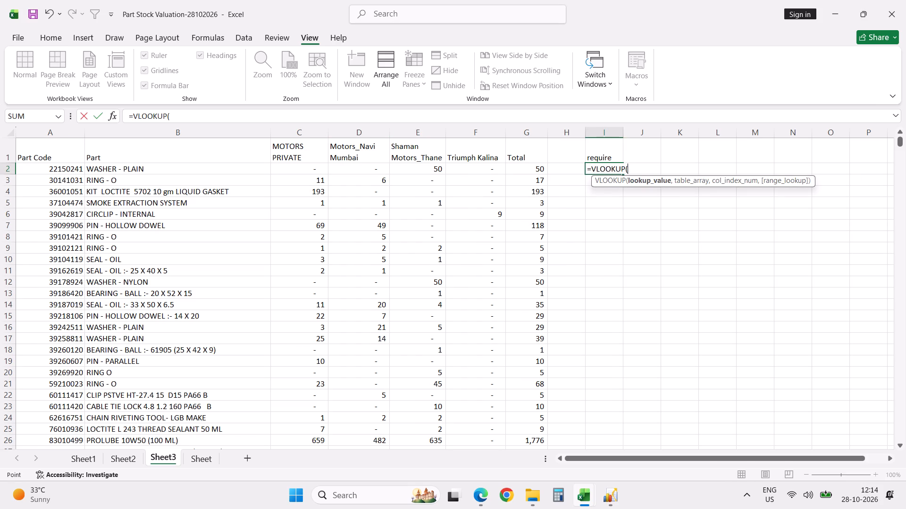
key("comma")
key("alt+Tab")
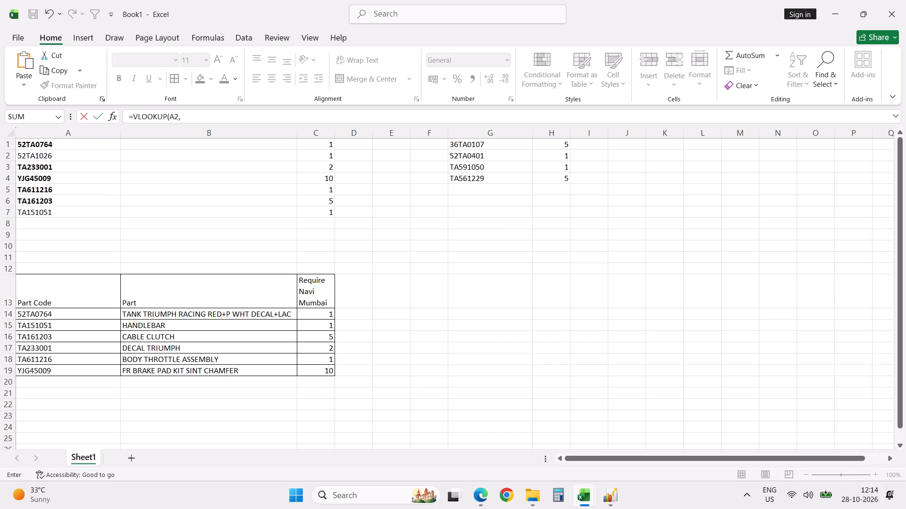
left_click(485, 147)
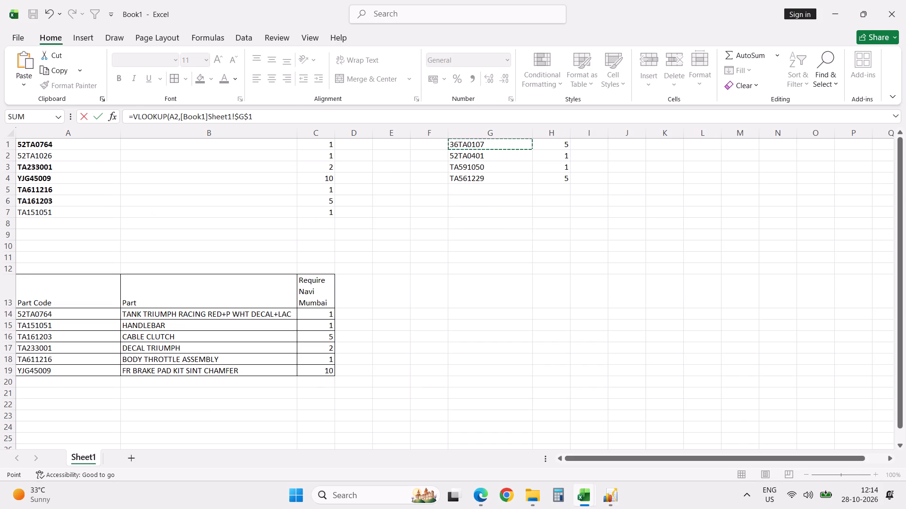
key("shift+Right")
key("shift+Down")
key("shift+Down")
key("shift+Down")
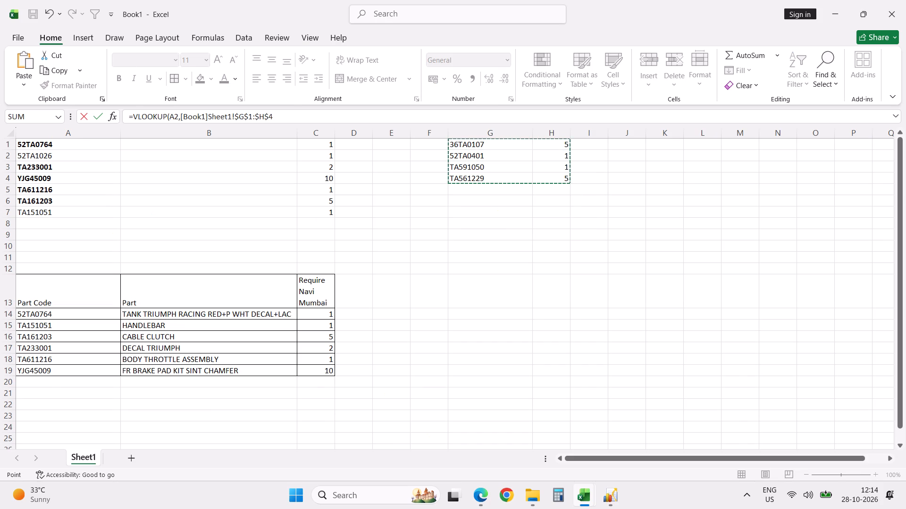
type(",2,0")
key("Return")
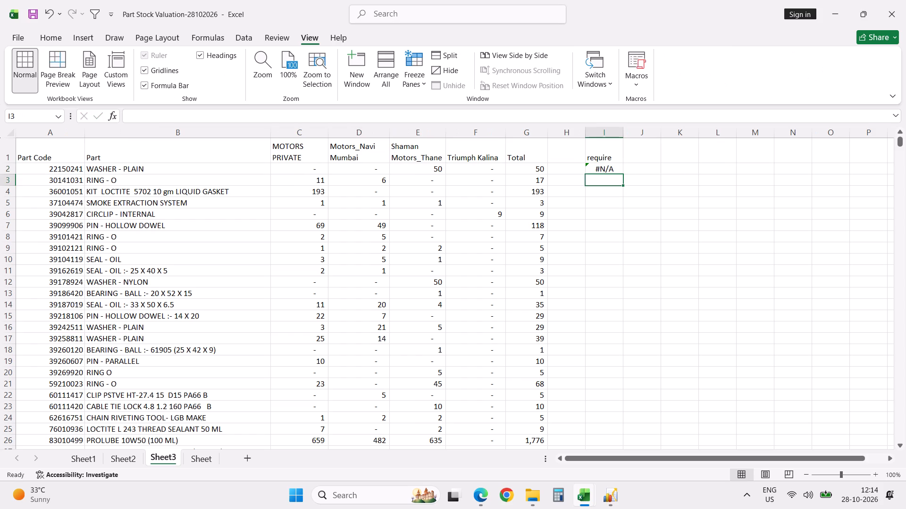
Fill the I2 lookup formula down column I to the last stock row.
left_click(612, 168)
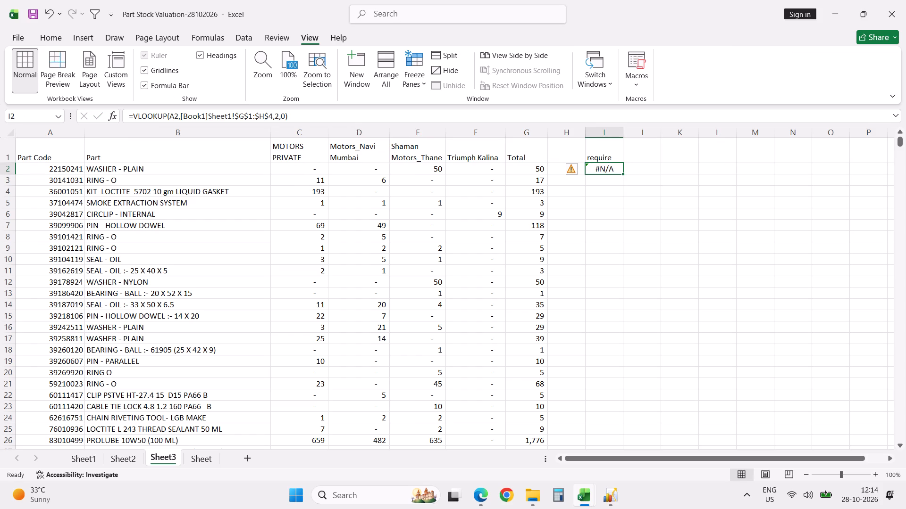
double_click(621, 173)
double_click(621, 173)
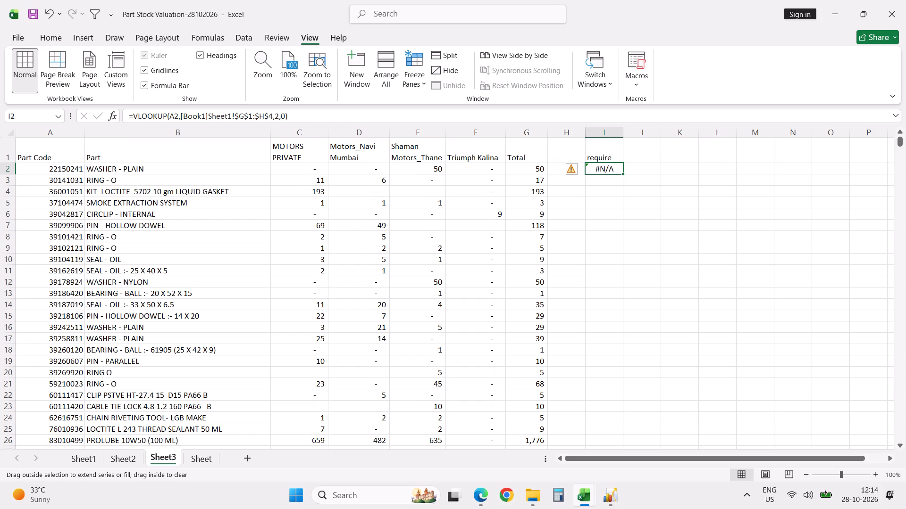
left_click(533, 211)
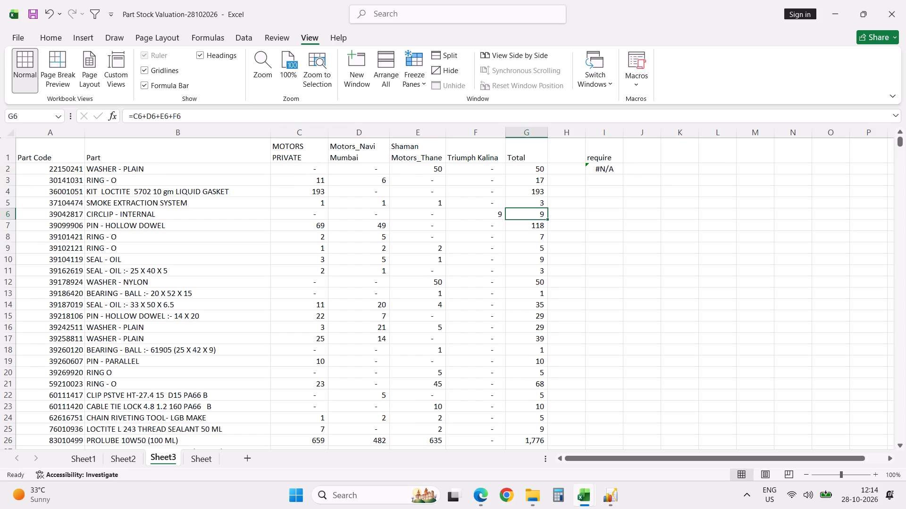
key("ctrl+Down")
key("Right")
key("Right")
key("ctrl+shift+Up")
key("ctrl+d")
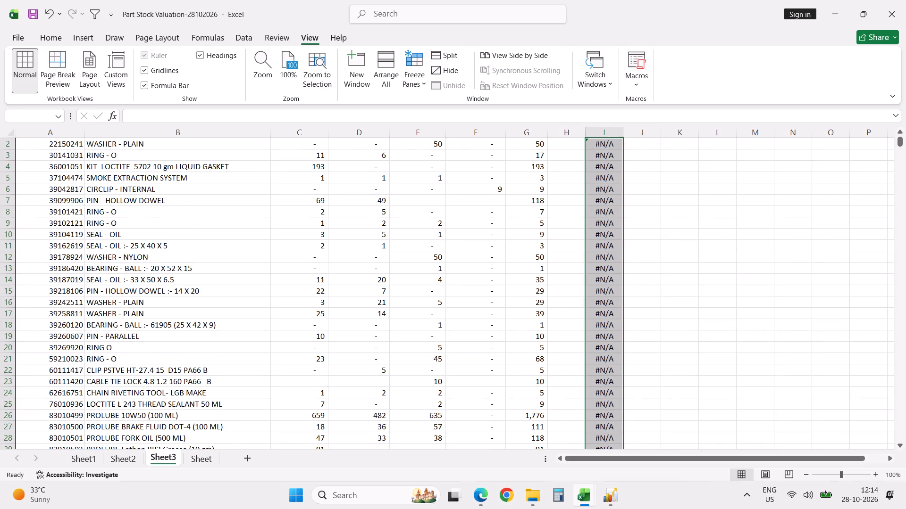
Add a filter to the require column in Sheet3 and exclude the #N/A rows.
key("ctrl+Up")
key("alt+d")
type("ff")
left_click(621, 156)
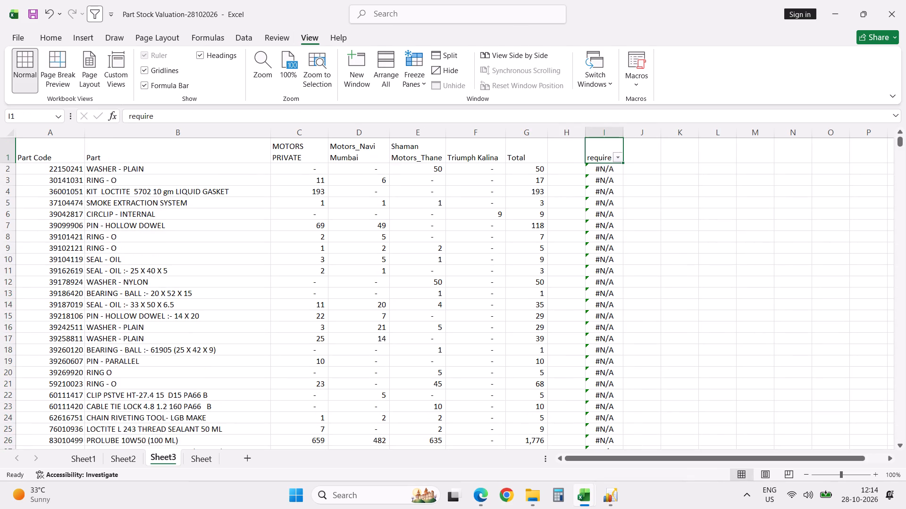
left_click(518, 342)
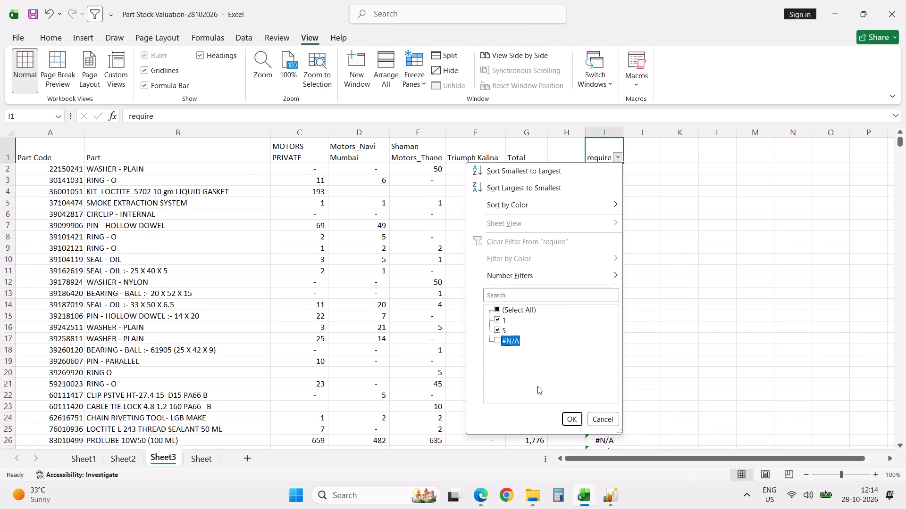
left_click(570, 420)
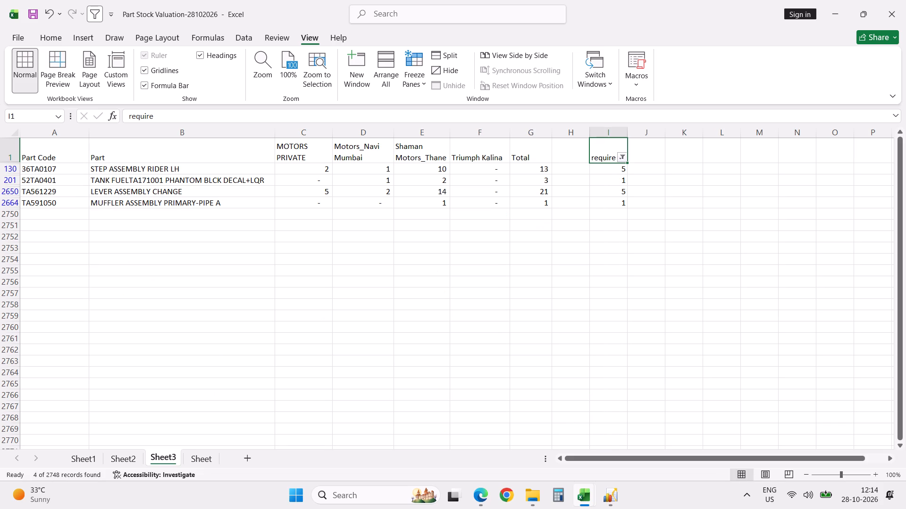
Copy part code 36TA0107 and open the Thane Inventory_Count_All-2 workbook from Downloads > Audit > Thane without updating its links.
left_click(74, 171)
key("ctrl+c")
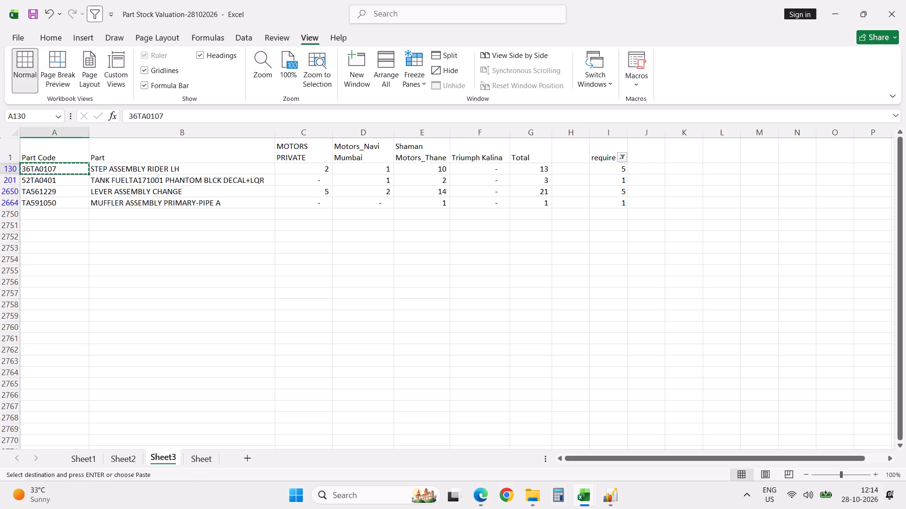
left_click(538, 497)
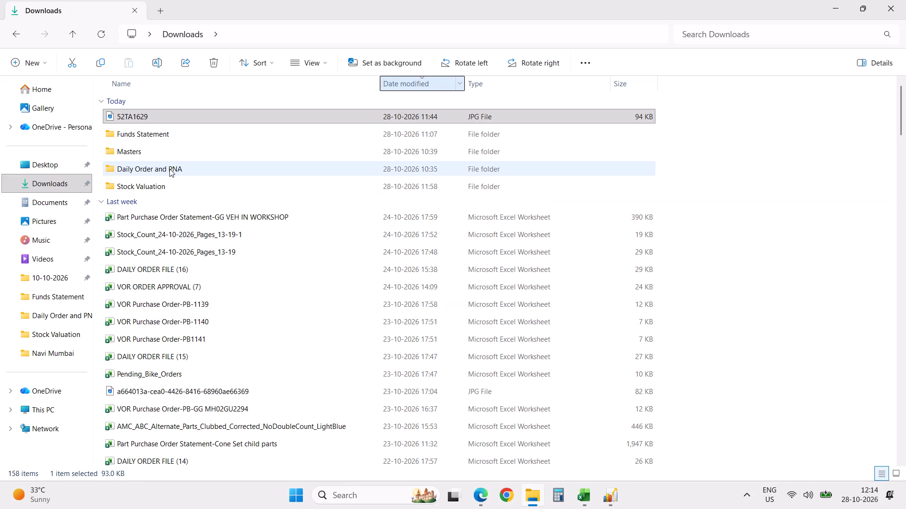
key("a")
type("au")
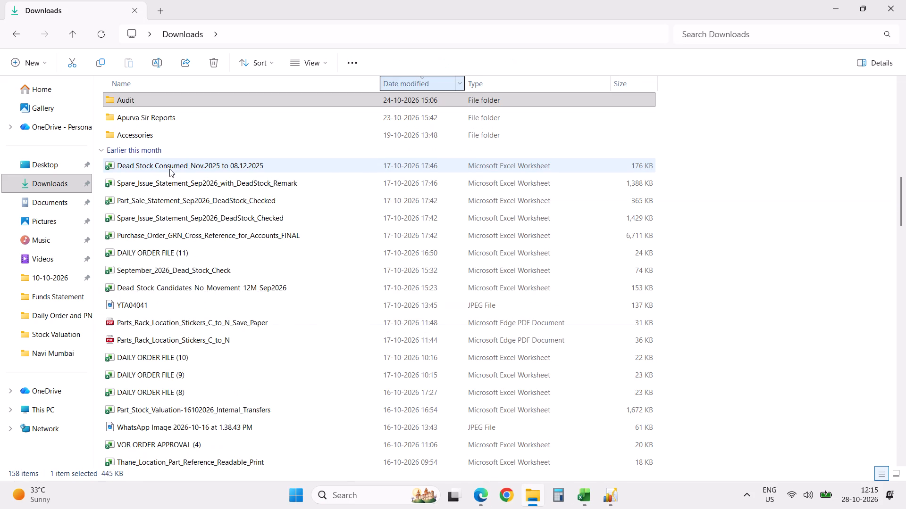
key("Return")
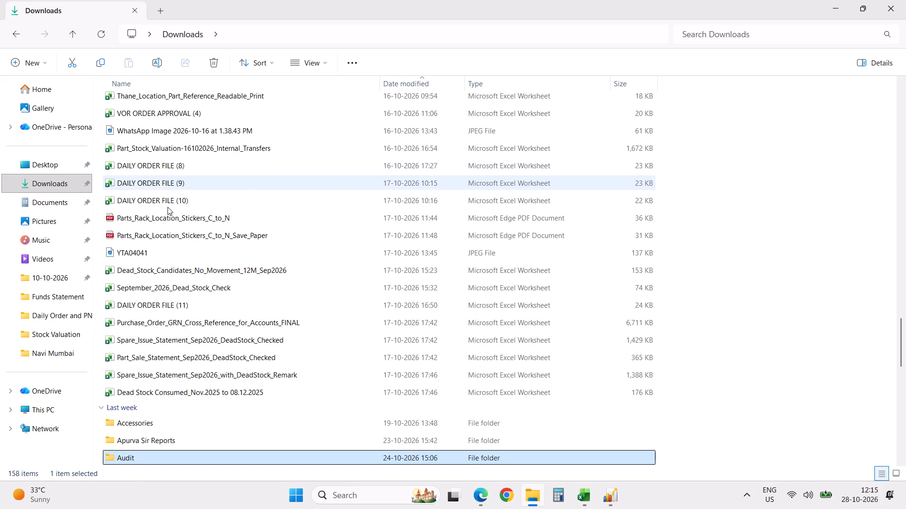
double_click(175, 455)
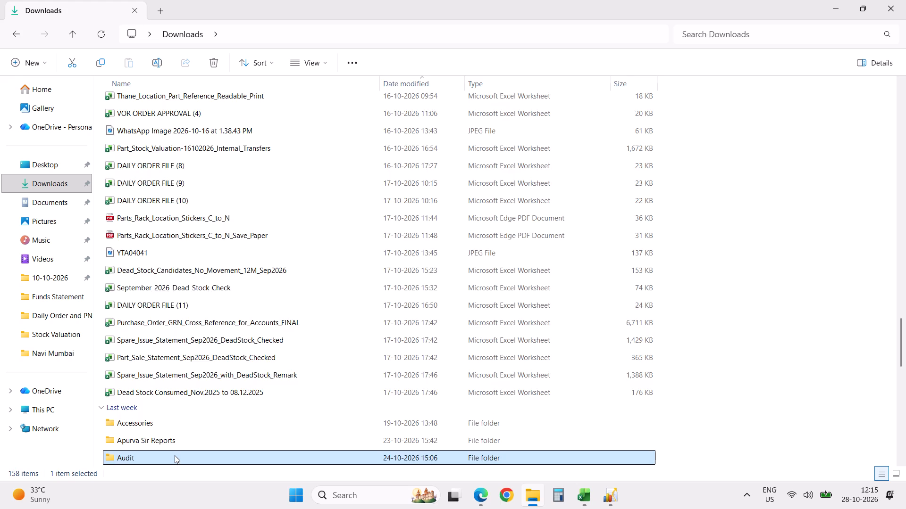
double_click(169, 170)
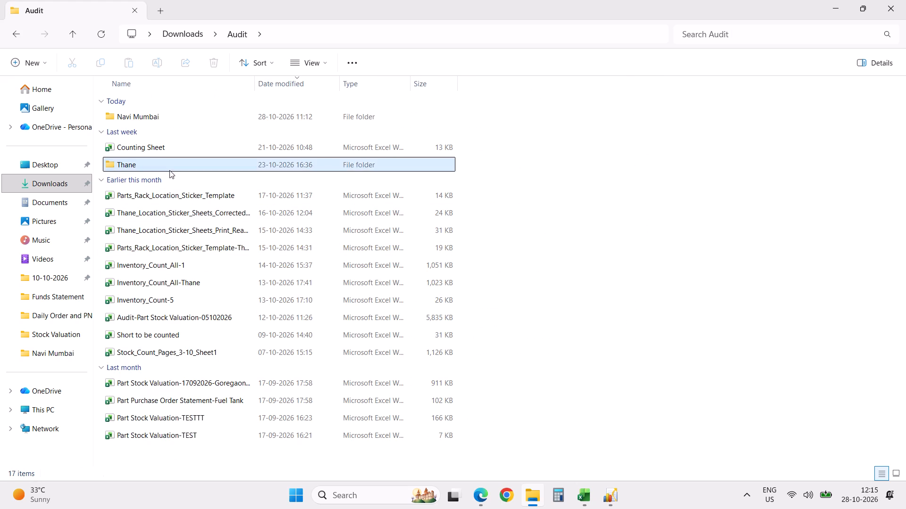
double_click(192, 121)
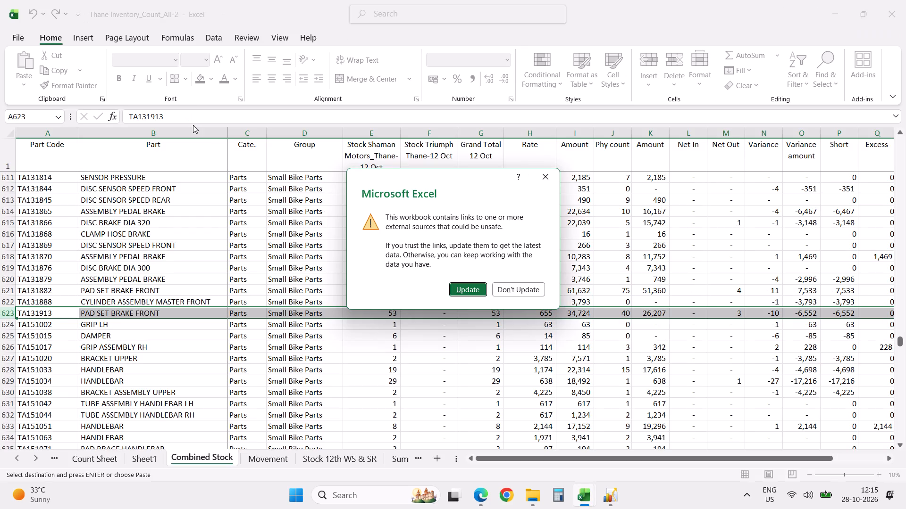
left_click(515, 287)
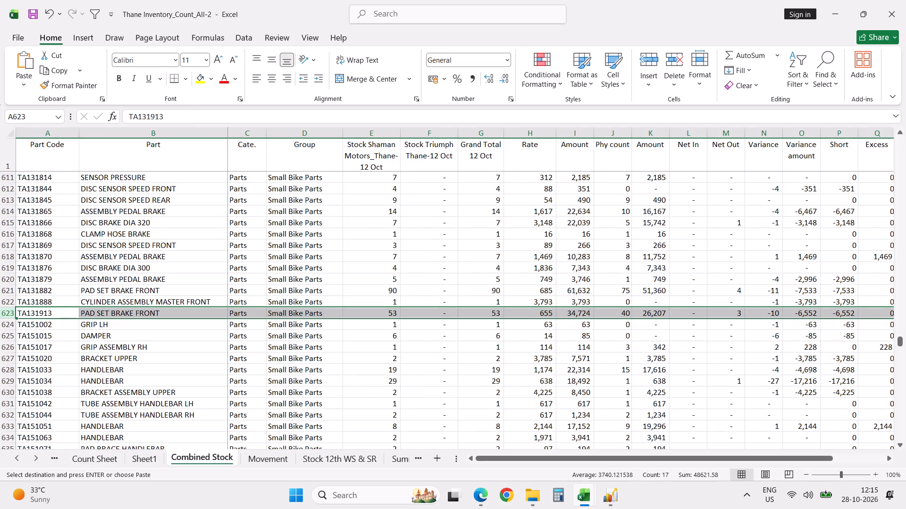
Find part 36TA0107 in the Combined Stock sheet and select its row to check the physical count.
left_click(388, 299)
key("ctrl+f")
key("ctrl+v")
key("Return")
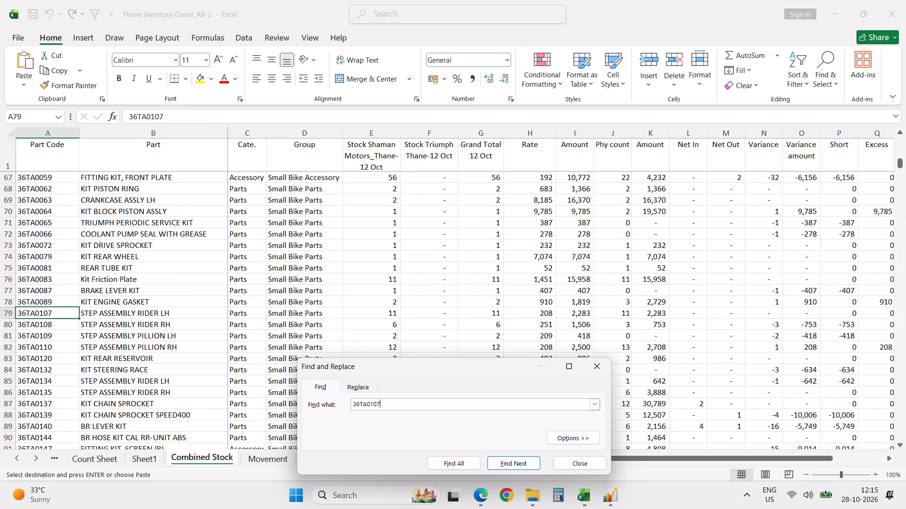
key("Escape")
key("shift+space")
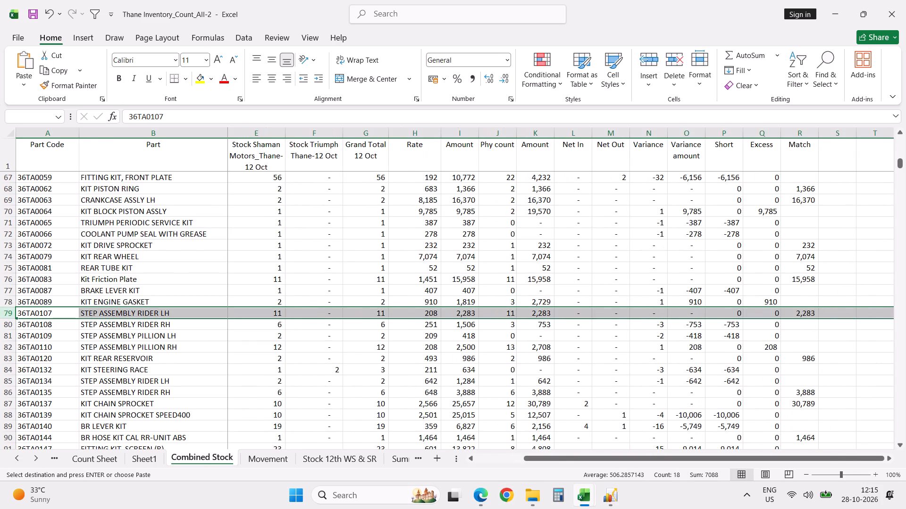
Copy part code 52TA0401 from the filtered stock list, find it in Combined Stock and select its row.
key("alt+Tab")
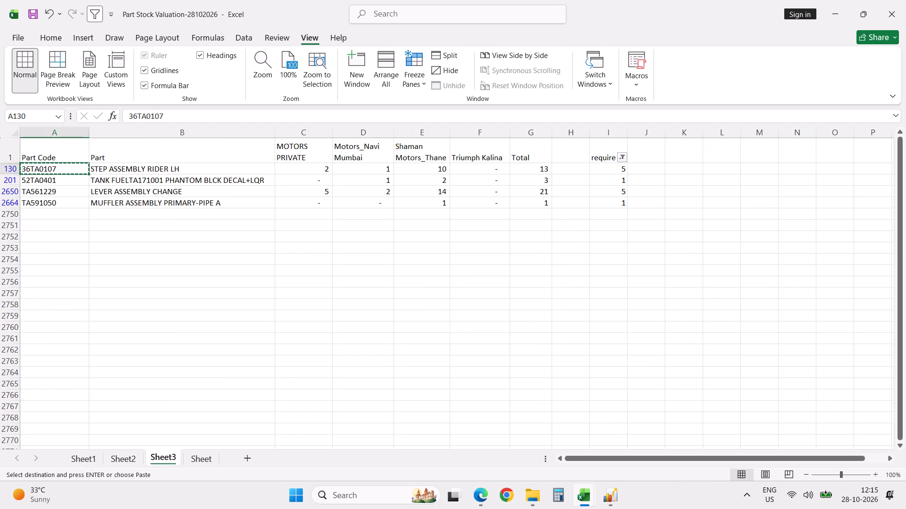
left_click(74, 181)
key("ctrl+c")
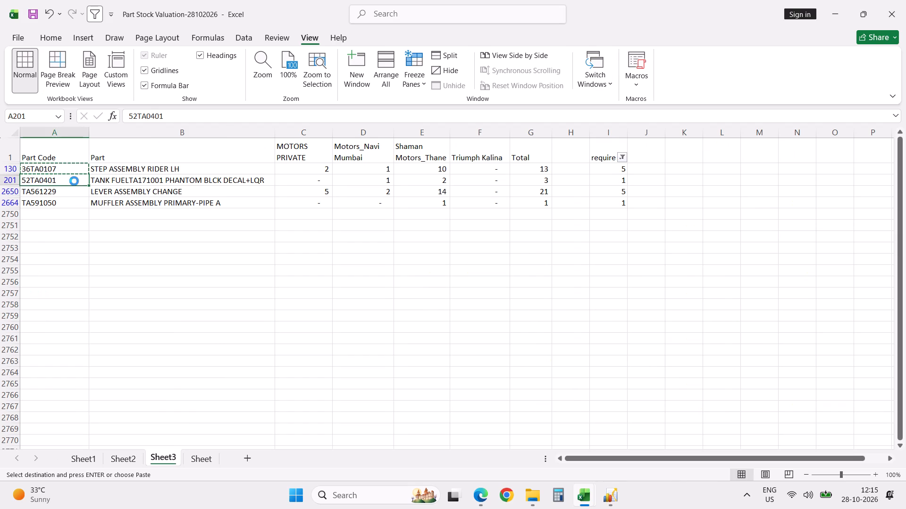
key("alt+Tab")
key("Down")
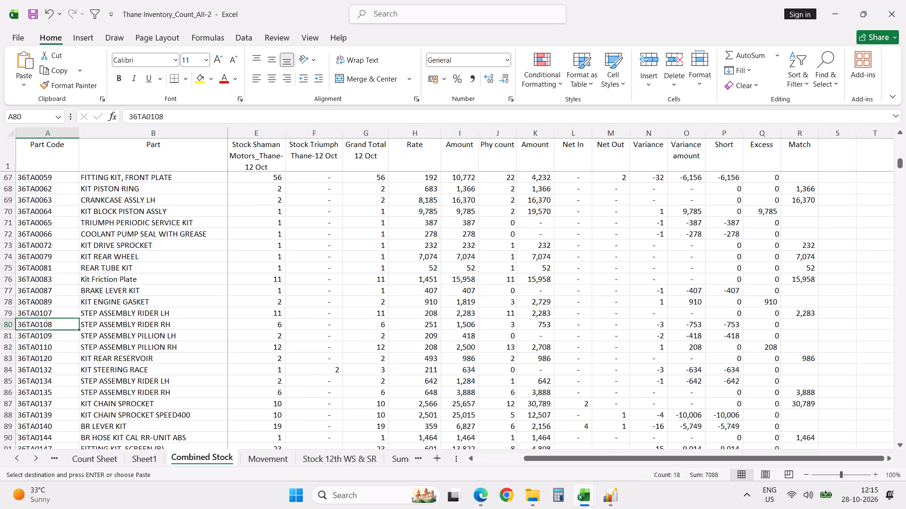
key("ctrl+f")
key("ctrl+v")
key("Return")
key("Escape")
key("shift+space")
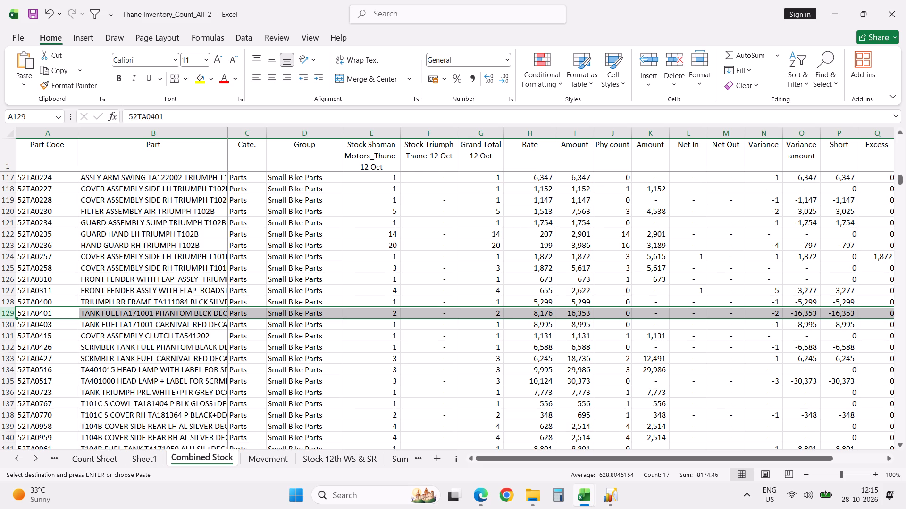
Copy part code TA561229 from the filtered stock list, find it in Combined Stock and select its row.
key("alt+Tab")
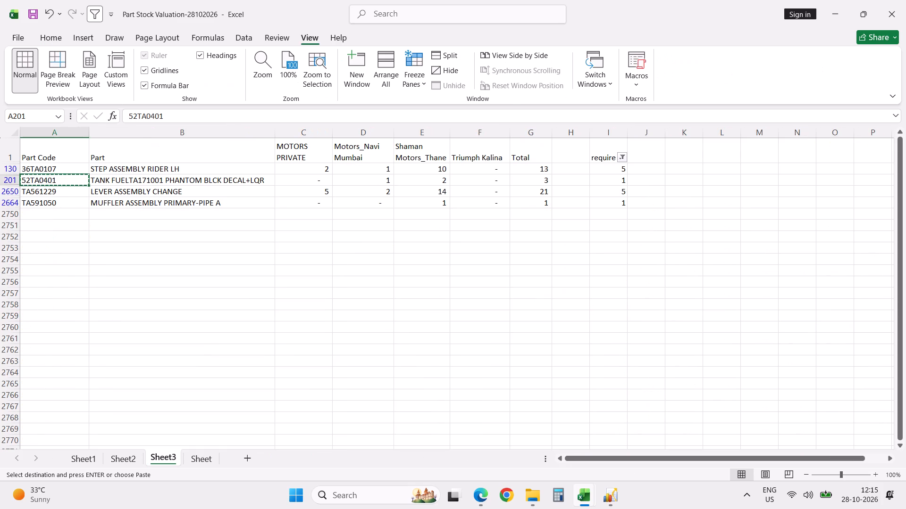
left_click(68, 189)
key("ctrl+c")
key("alt+Tab")
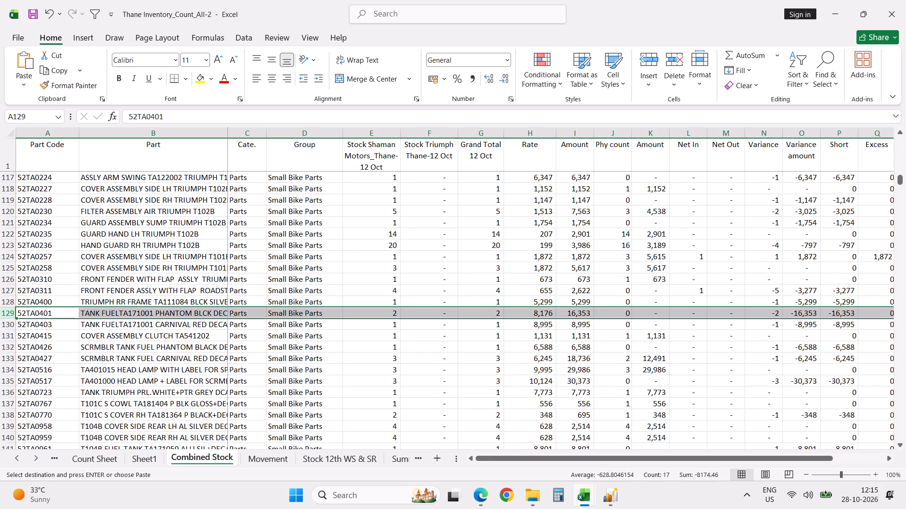
left_click(150, 340)
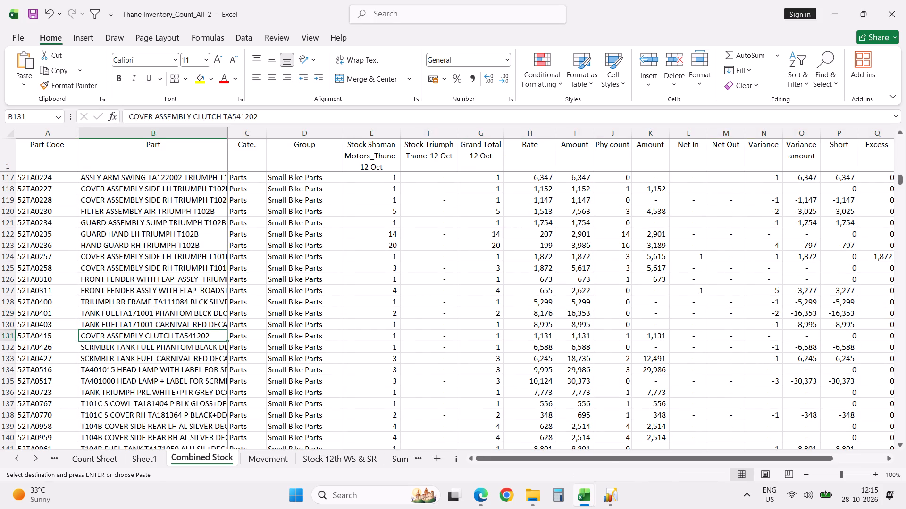
key("ctrl+f")
key("ctrl+v")
key("Return")
key("Escape")
key("shift+space")
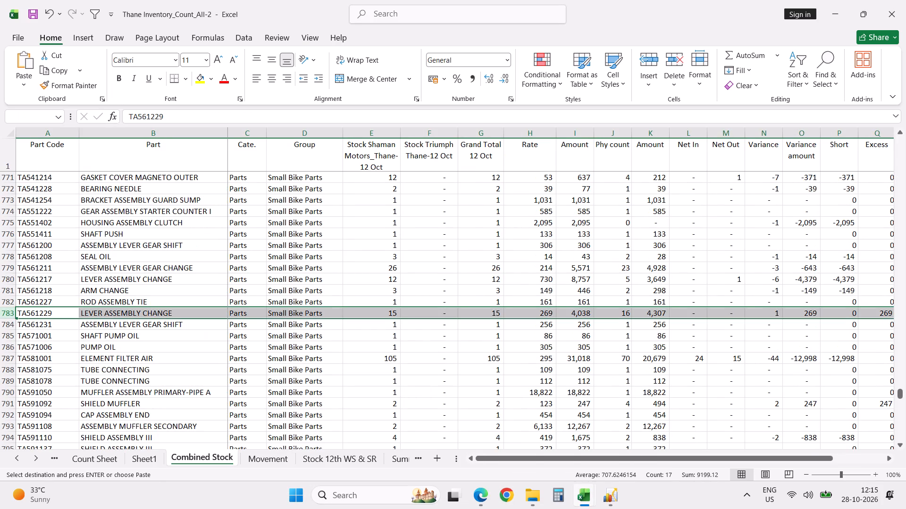
Copy part code TA591050 from the filtered stock list, find it in Combined Stock and select its row.
key("alt+Tab")
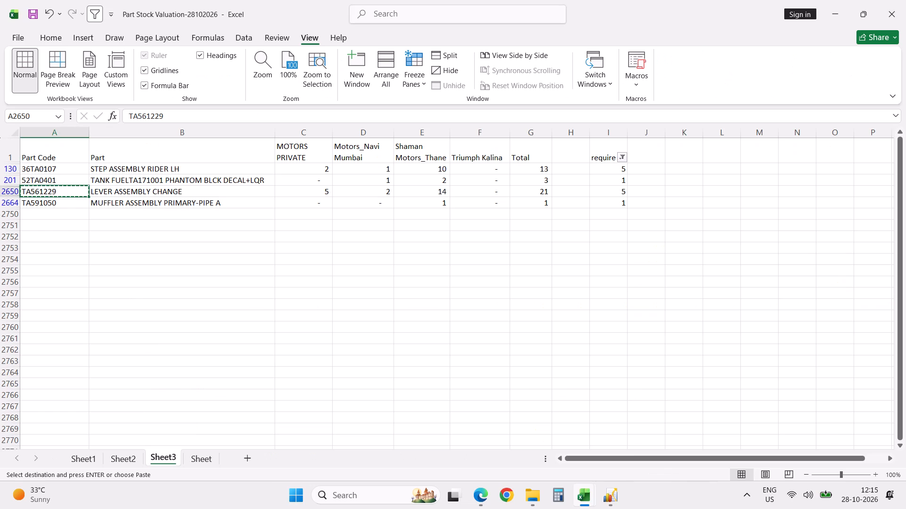
left_click(73, 204)
key("ctrl+c")
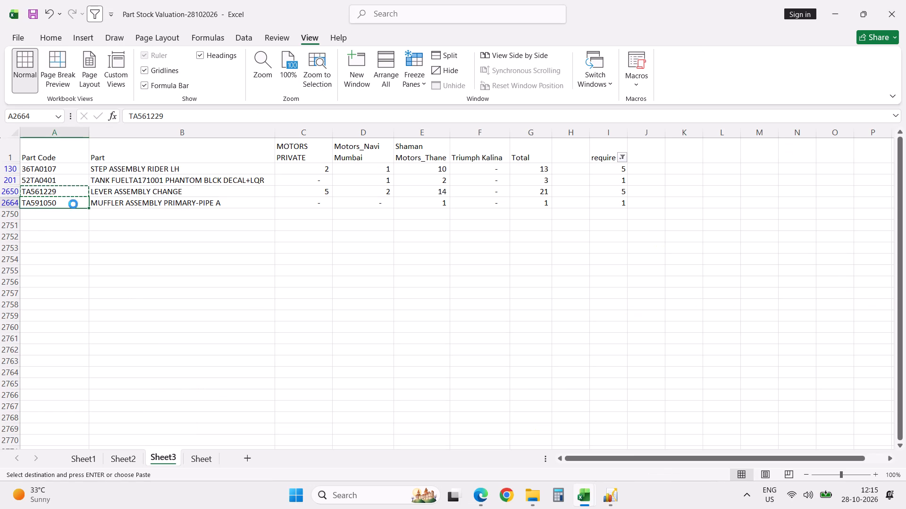
key("alt+Tab")
key("Down")
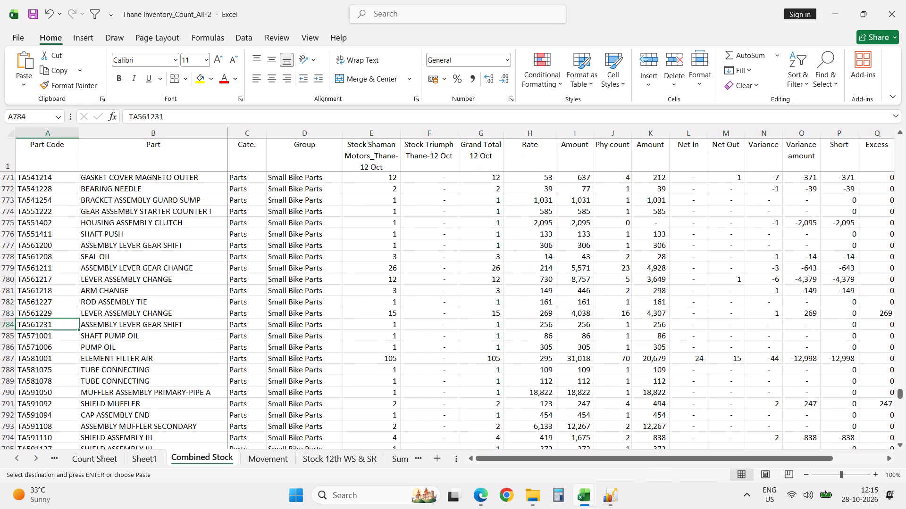
key("ctrl+f")
key("ctrl+v")
key("Return")
key("Escape")
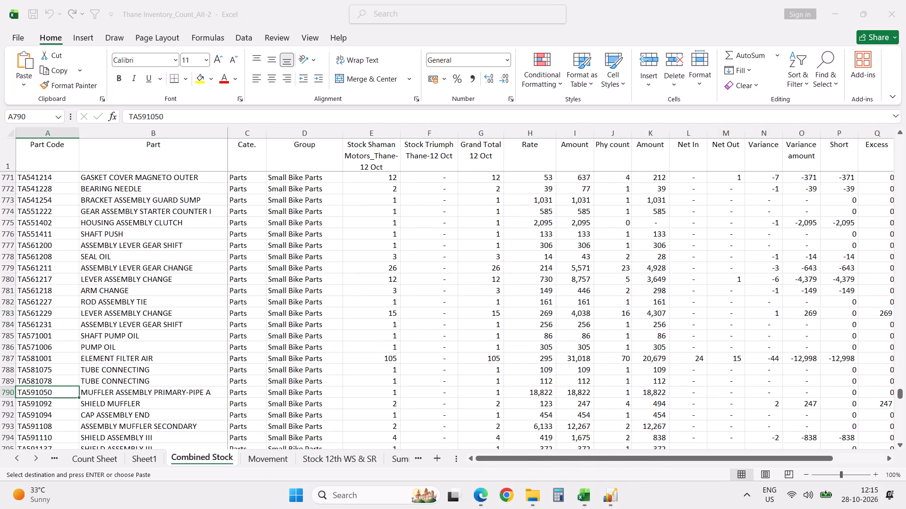
key("shift+space")
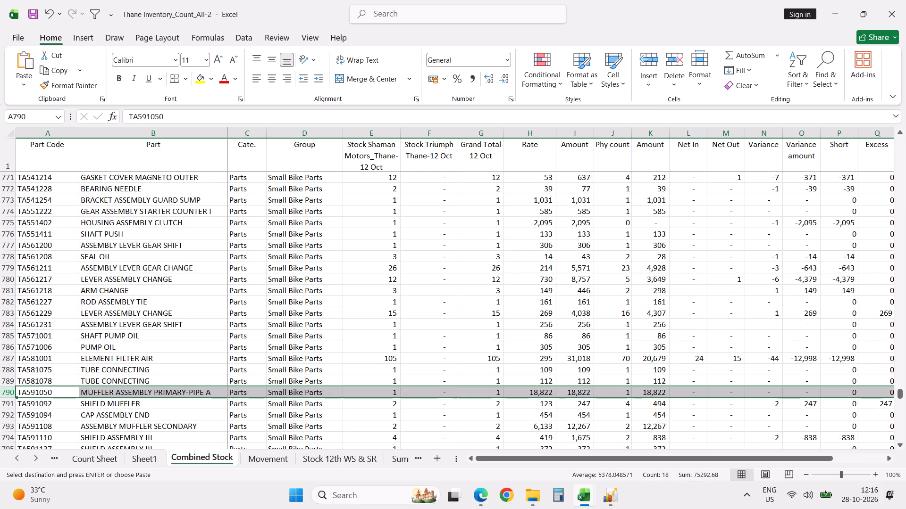
Find part TA591050 in the Count Sheet to check its storage location.
left_click(101, 459)
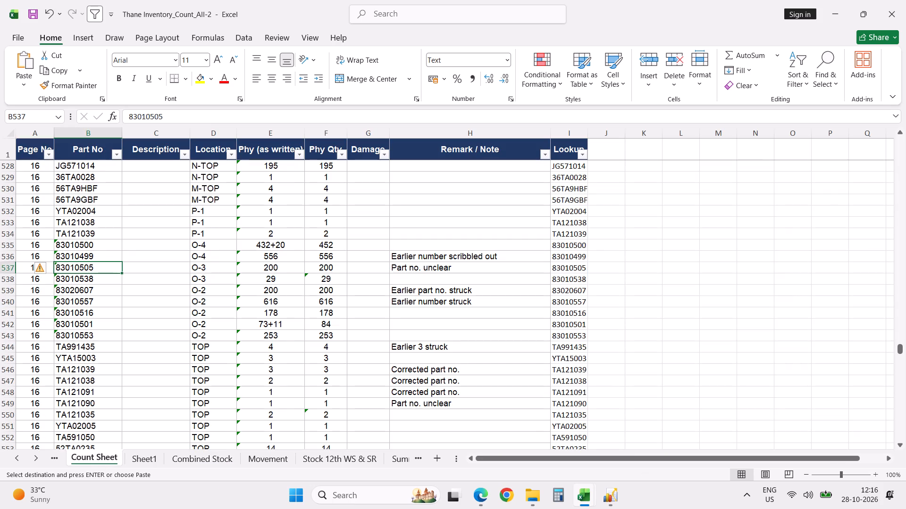
left_click(162, 387)
key("ctrl+f")
key("ctrl+v")
key("Return")
key("Return")
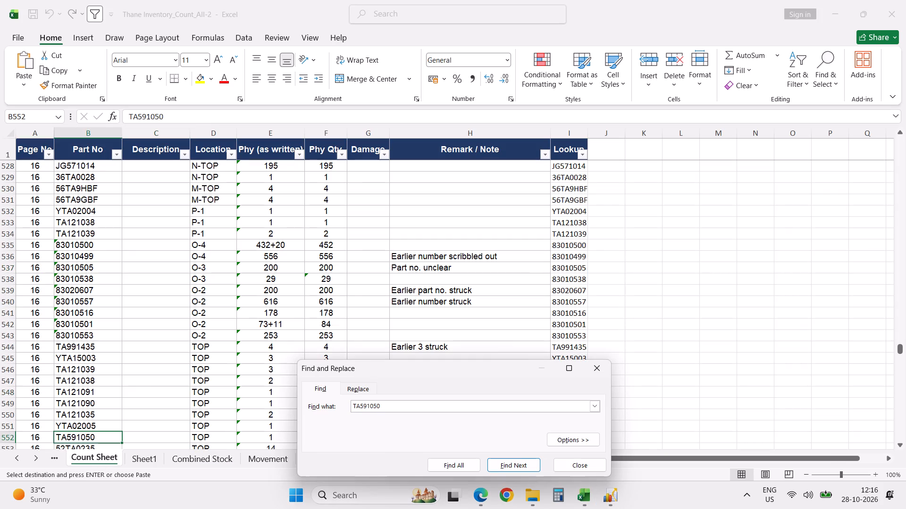
key("Escape")
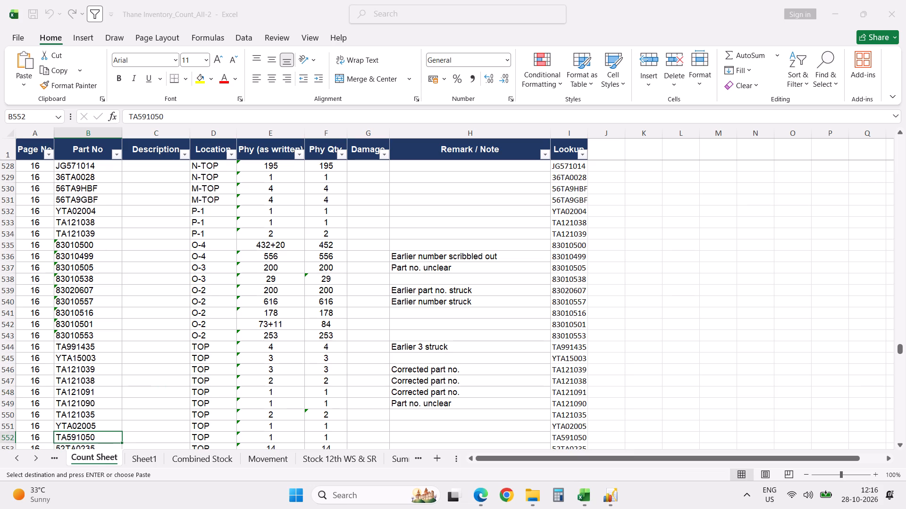
scroll(162, 387, "down", 2)
In the Part Stock Valuation workbook, enter the location Top in column J beside part TA591050.
key("alt+Tab")
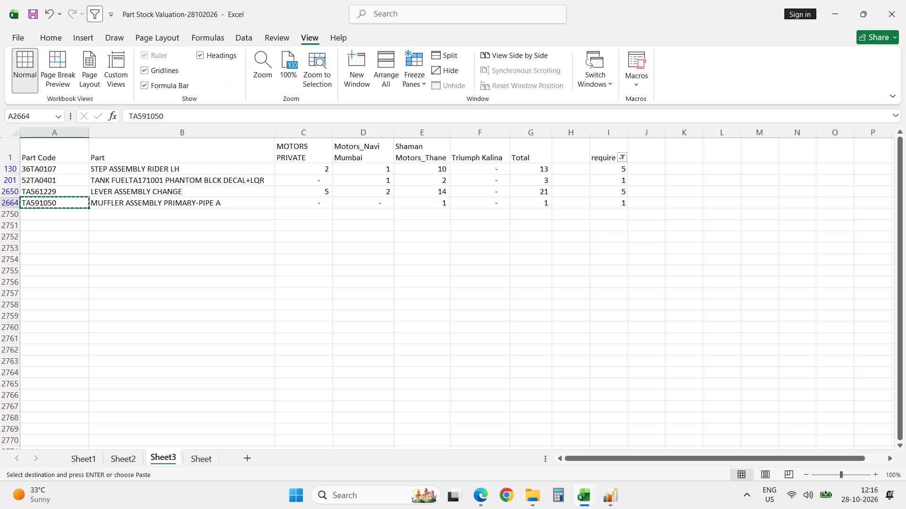
left_click(650, 202)
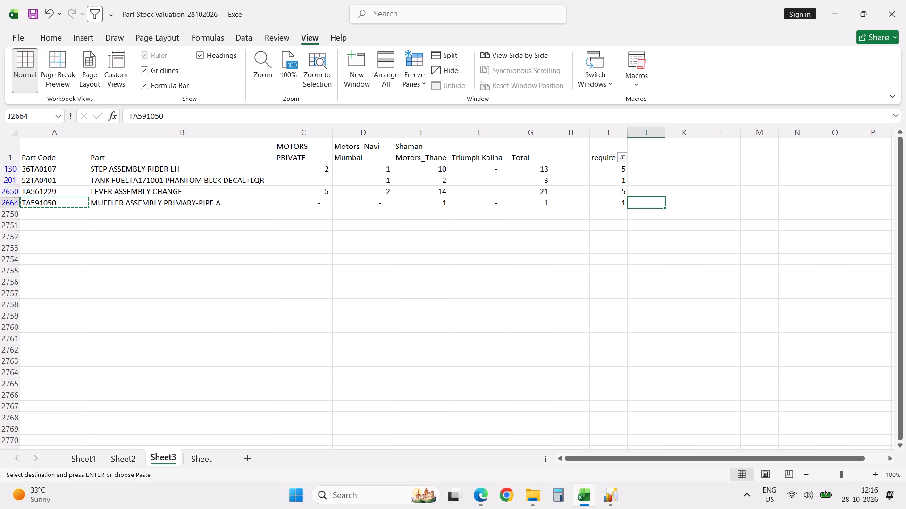
type("Top")
key("Return")
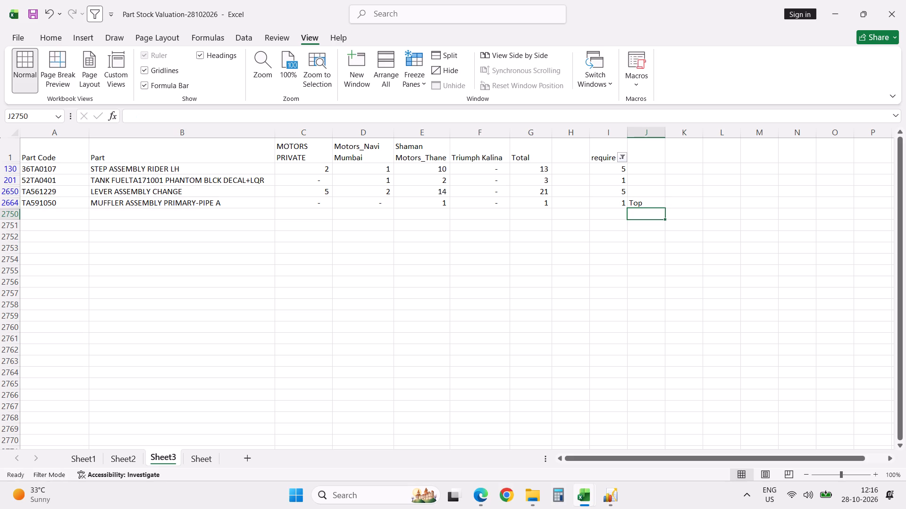
Copy part code TA561229 and find it in the Thane inventory workbook's Count Sheet to check its storage location.
left_click(75, 192)
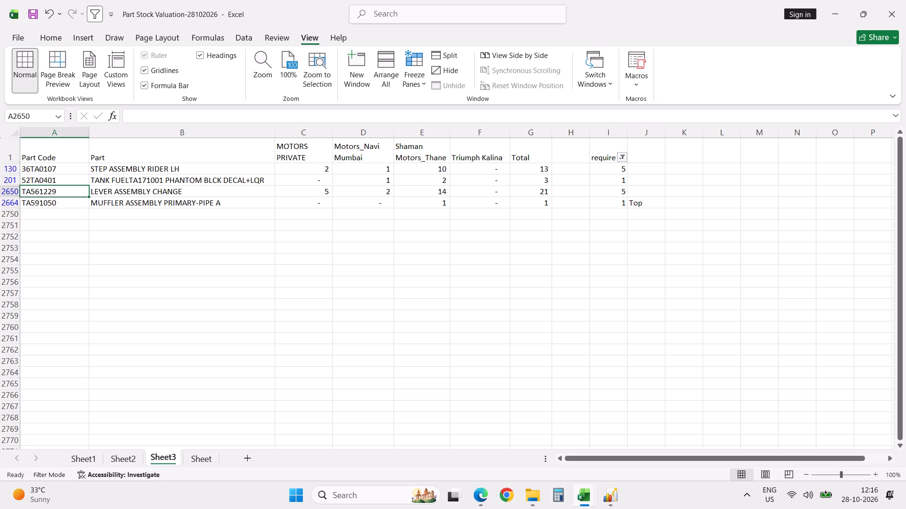
key("ctrl+c")
key("alt+Tab")
key("ctrl+f")
key("ctrl+v")
key("Return")
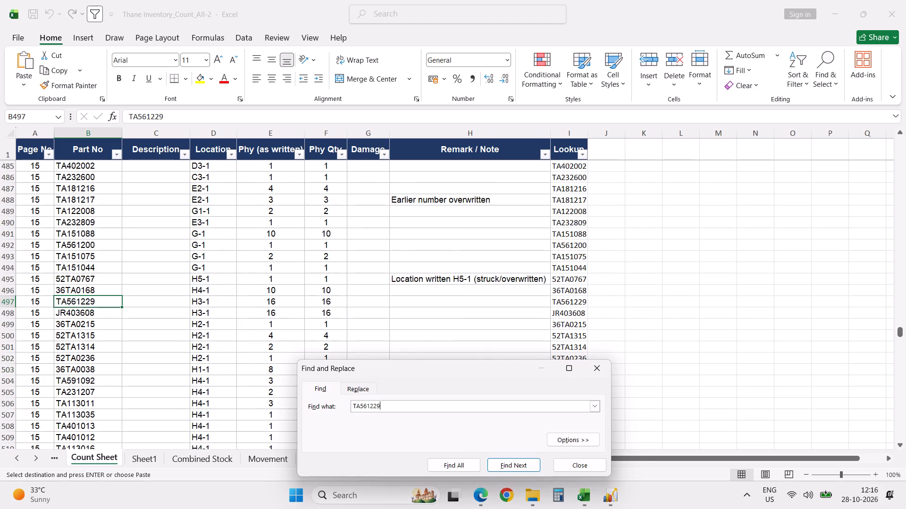
key("Escape")
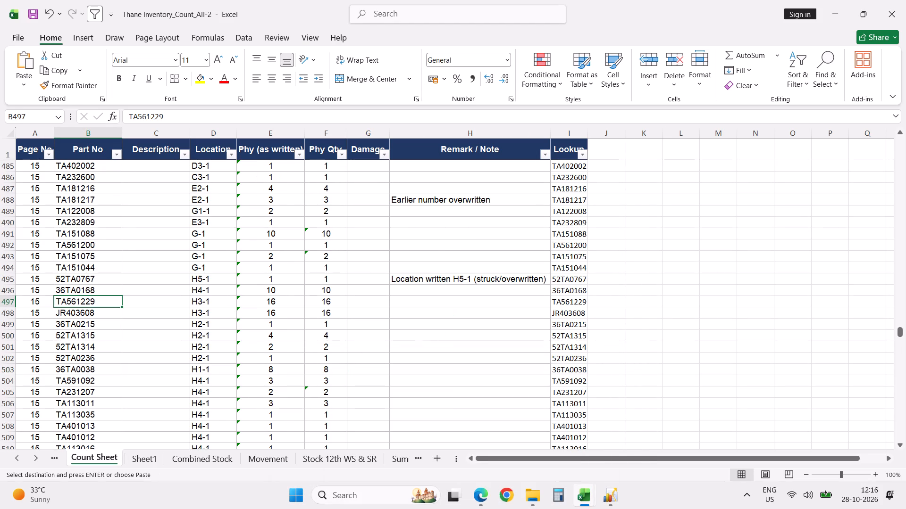
In the Part Stock Valuation workbook, enter the location H3-1 in column J beside part TA561229.
key("alt+Tab")
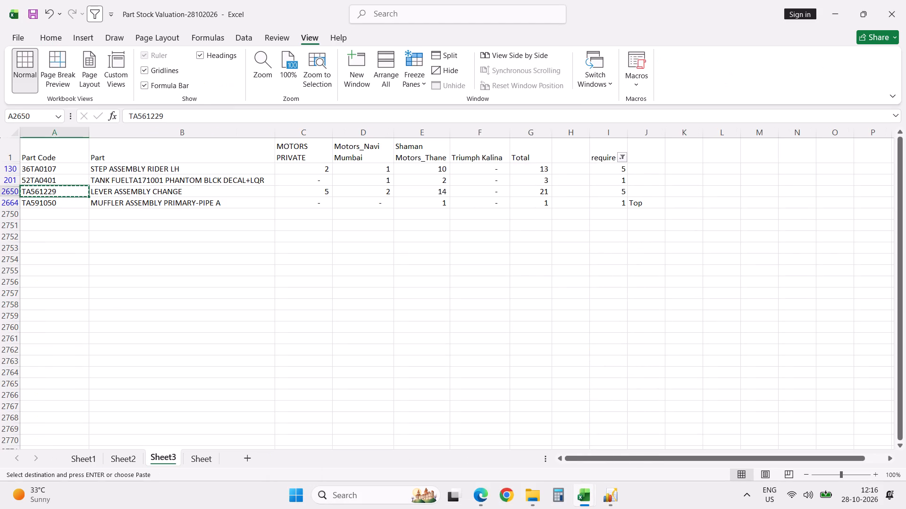
left_click(644, 195)
type("H3-1")
key("Return")
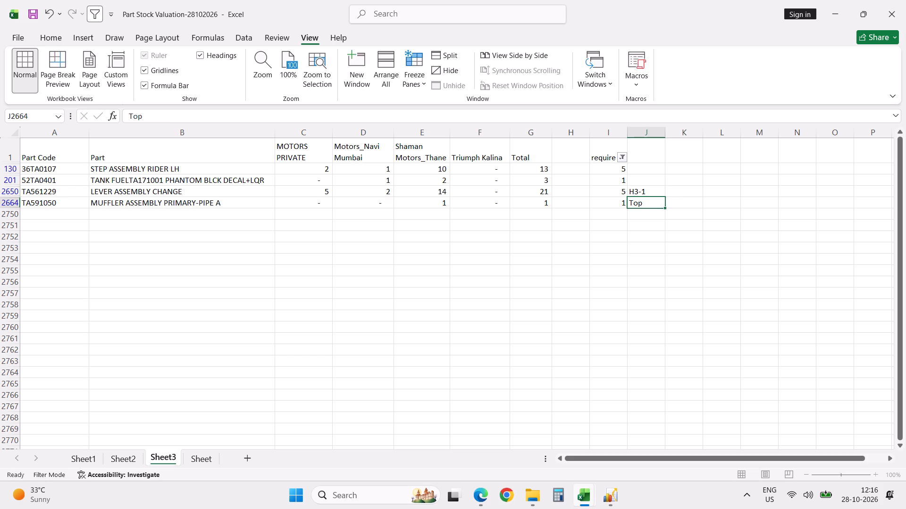
Copy part code 52TA0401 from the filtered stock list and search for it in the Count Sheet.
left_click(75, 181)
key("ctrl+c")
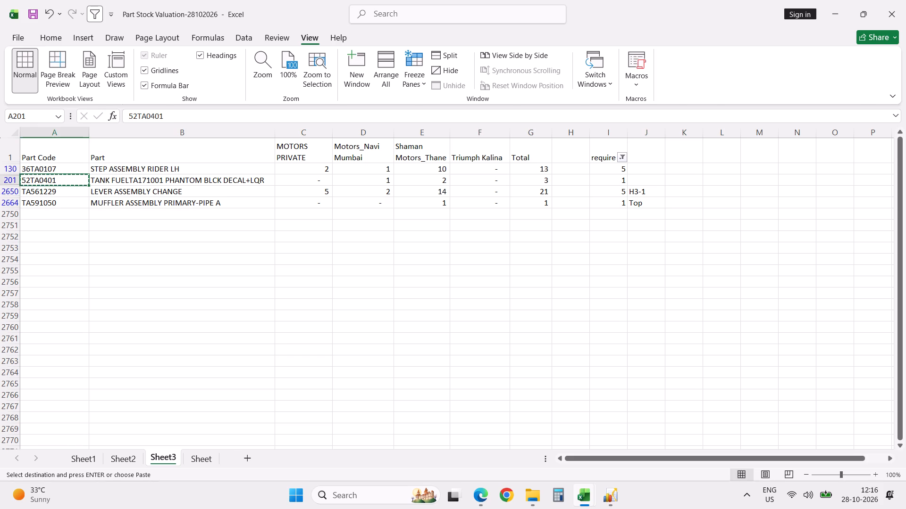
key("alt+Tab")
key("ctrl+f")
key("ctrl+v")
key("Return")
key("Escape")
key("Escape")
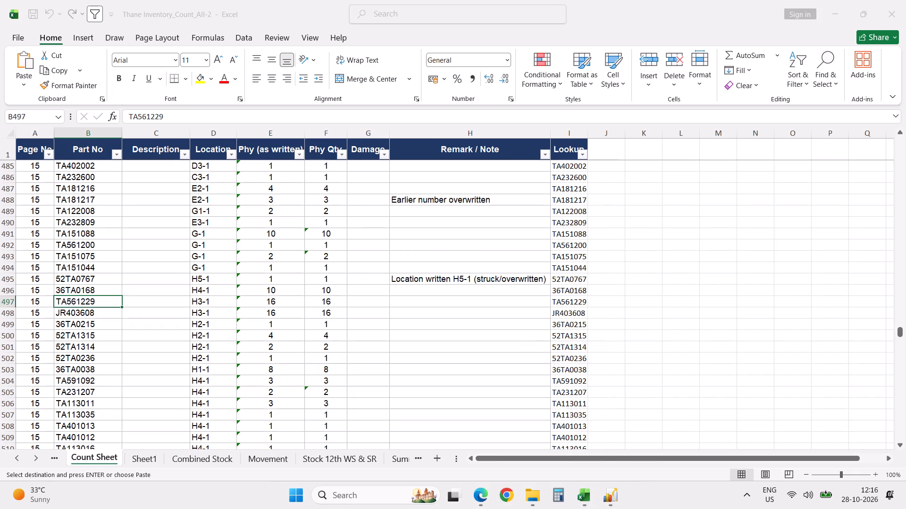
Copy part code 36TA0107 from the filtered stock list and find it in the Count Sheet to check its storage location.
key("alt+Tab")
left_click(72, 167)
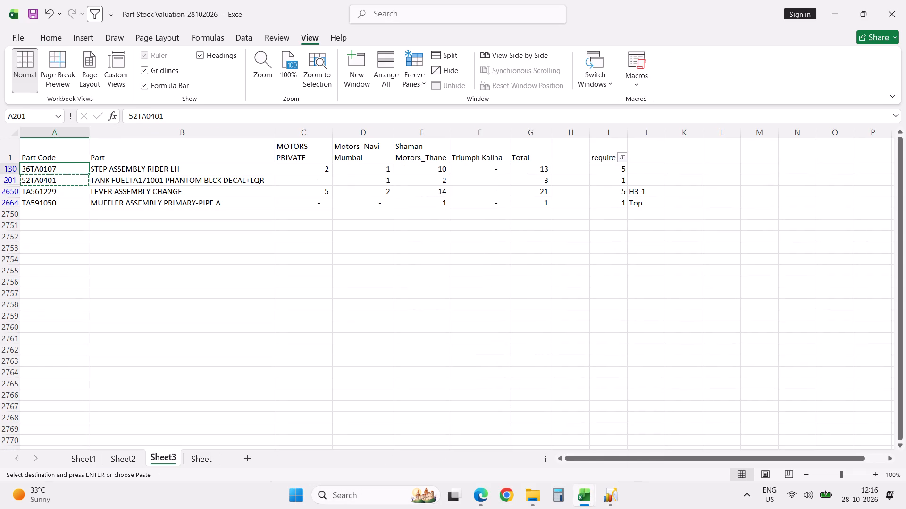
key("ctrl+c")
key("alt+Tab")
key("ctrl+f")
key("ctrl+v")
key("Return")
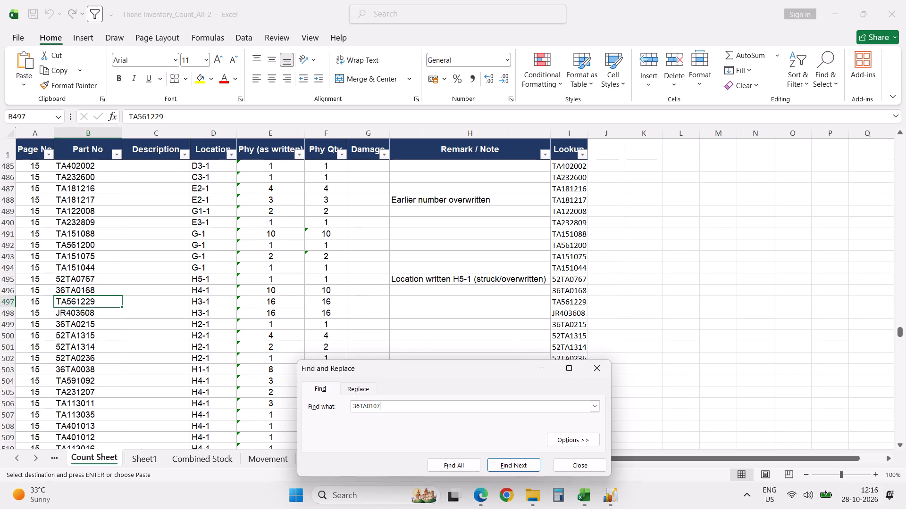
key("Return")
key("Return")
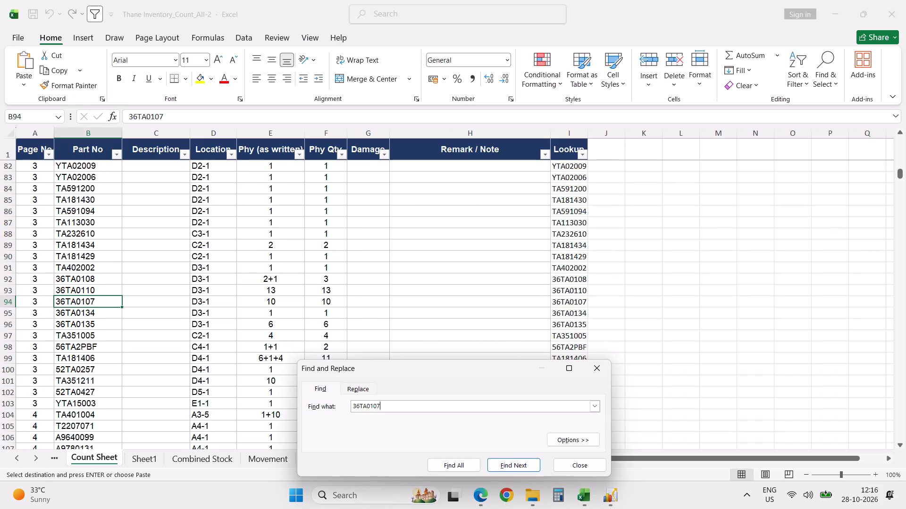
key("Escape")
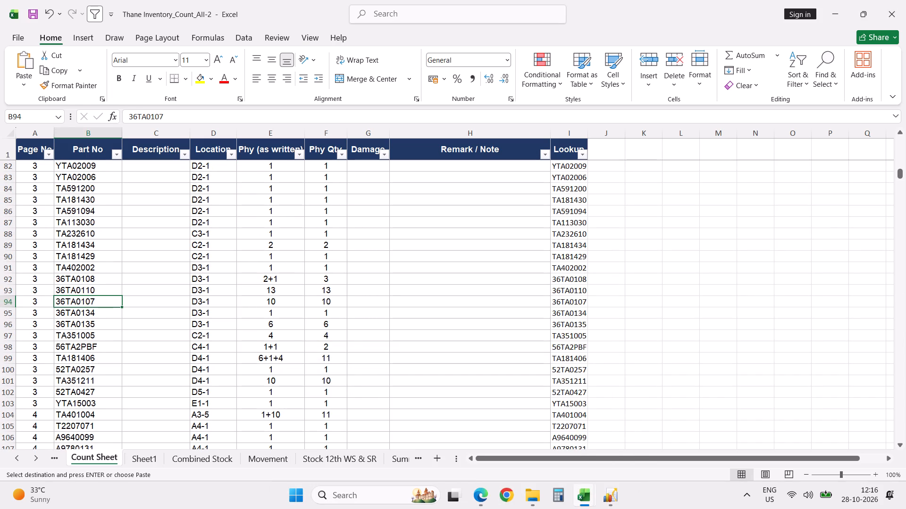
In the Part Stock Valuation workbook, enter the location D3-1 in column J beside part 36TA0107.
key("alt+Tab")
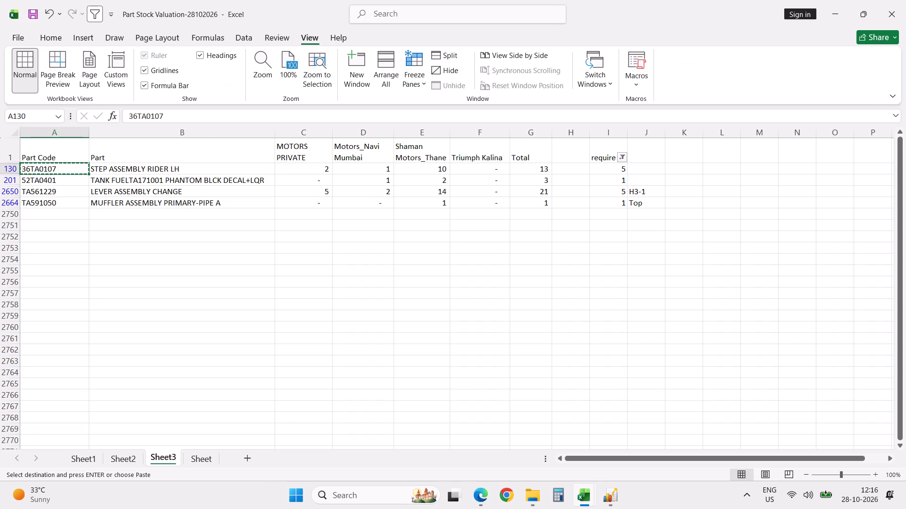
key("Right")
key("Right")
key("Right")
key("Right")
key("Right")
key("Right")
key("Right")
key("Right")
key("Right")
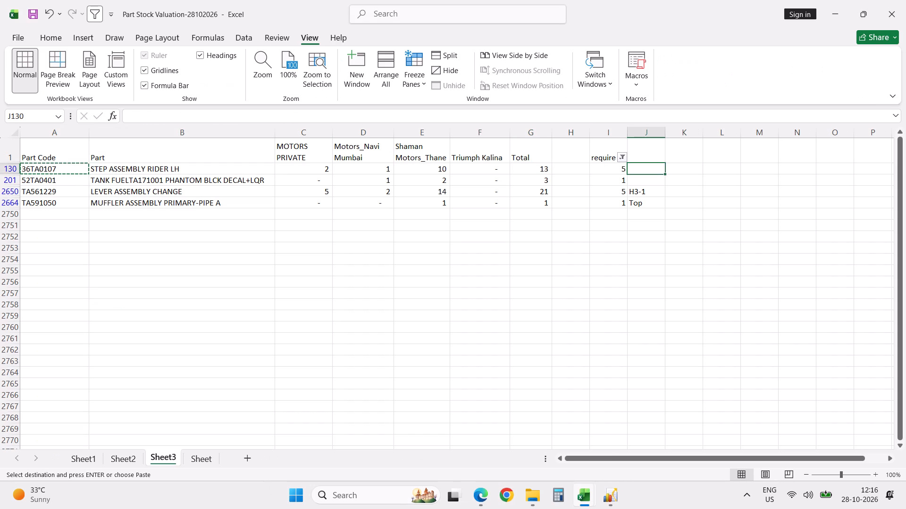
type("D3-1")
key("Return")
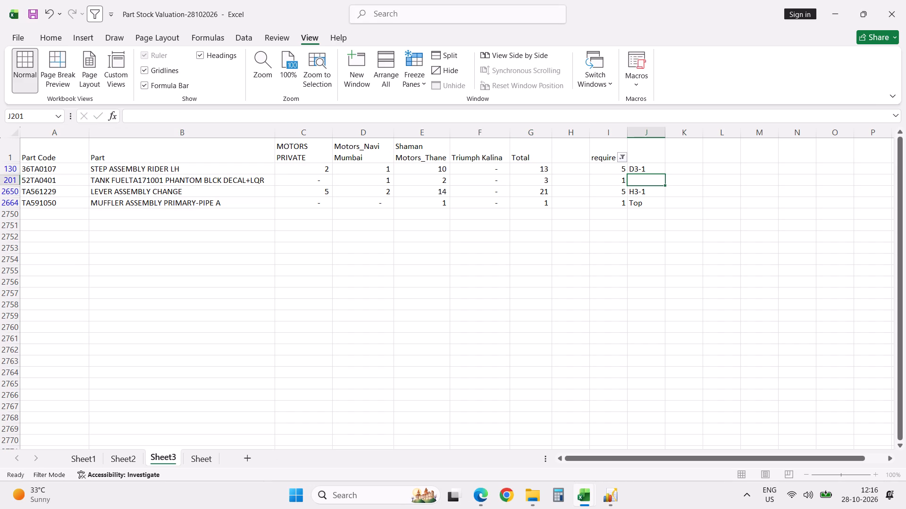
Hide columns C through H so only the part details, required quantity and location columns remain.
left_click(304, 135)
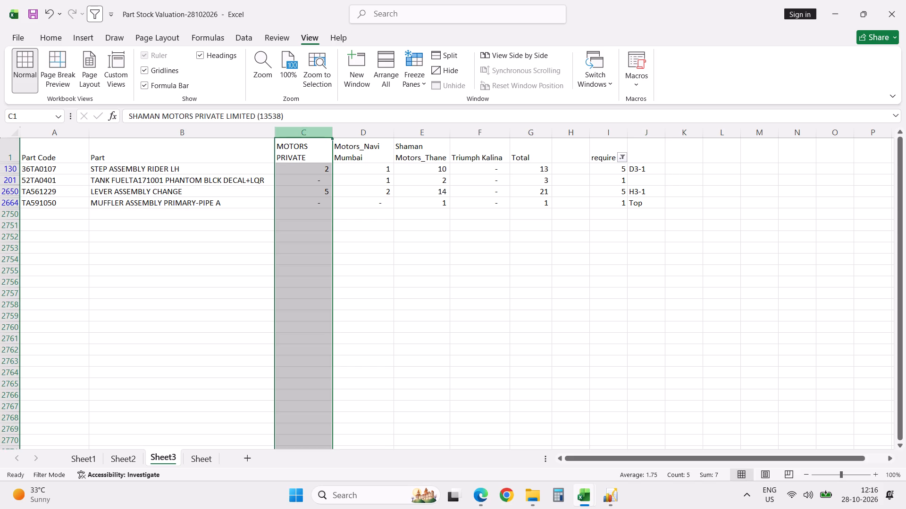
left_click(567, 132, "shift")
right_click(567, 132)
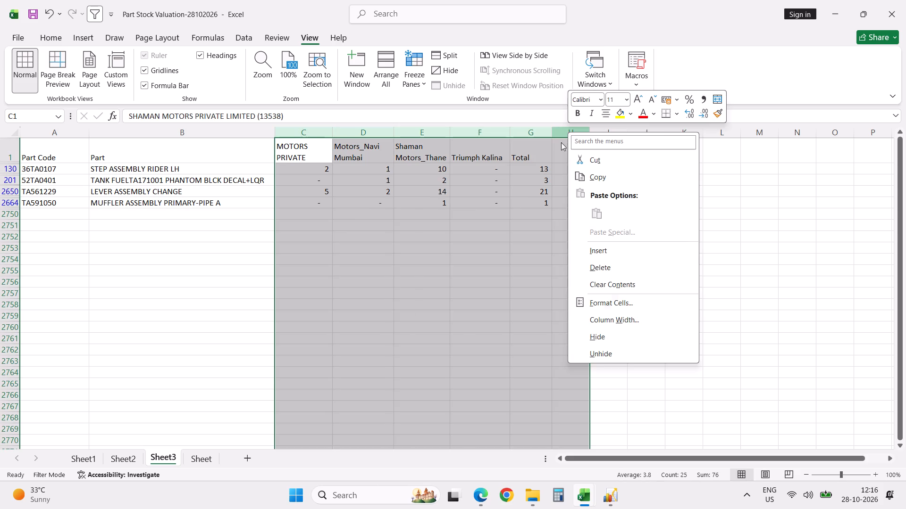
left_click(603, 338)
left_click(603, 338)
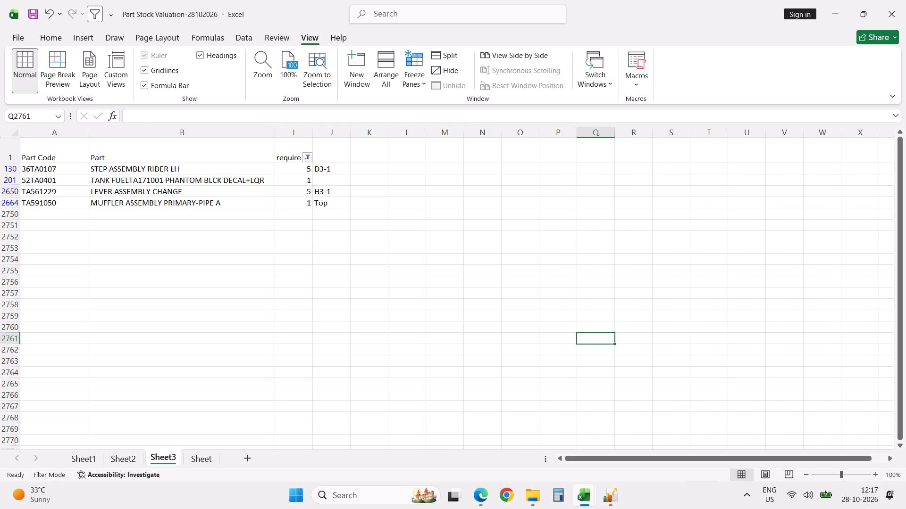
Apply all borders to the filtered list from the Part Code header through the location of part TA591050.
left_click(64, 160)
left_click(330, 205, "shift")
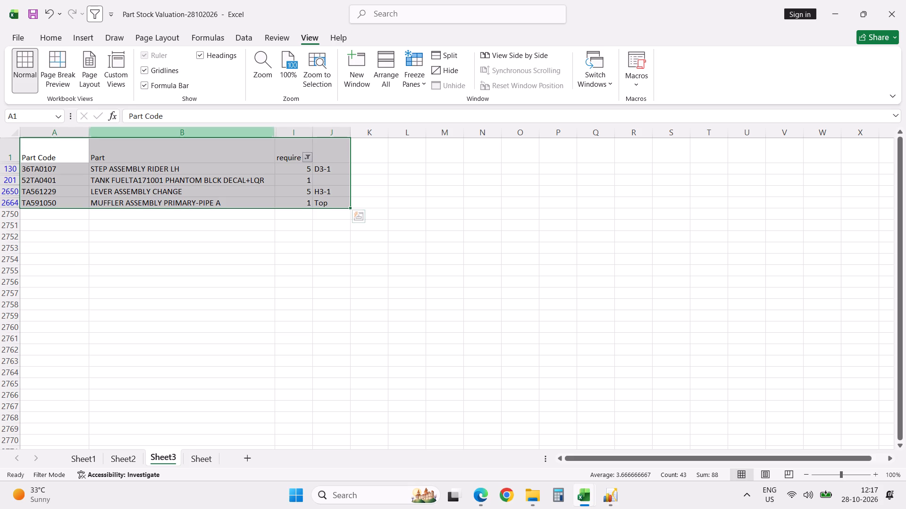
left_click(54, 41)
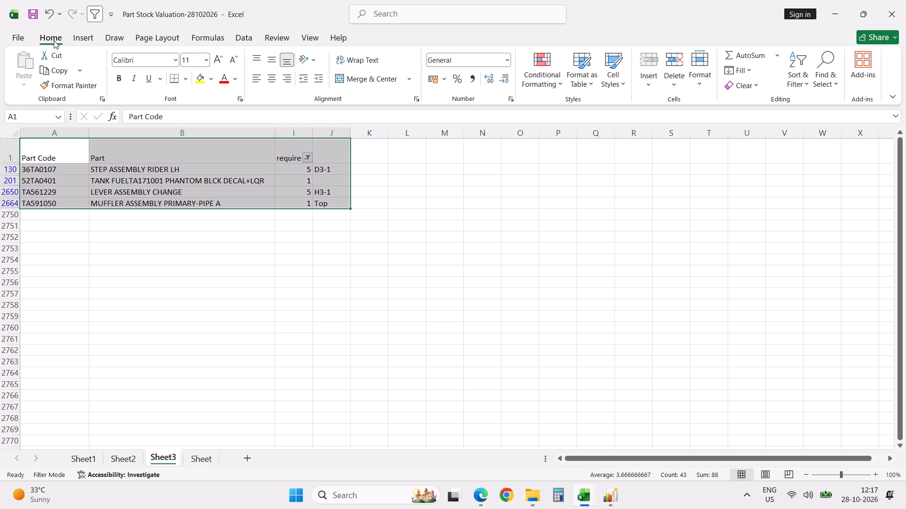
left_click(186, 81)
left_click(218, 198)
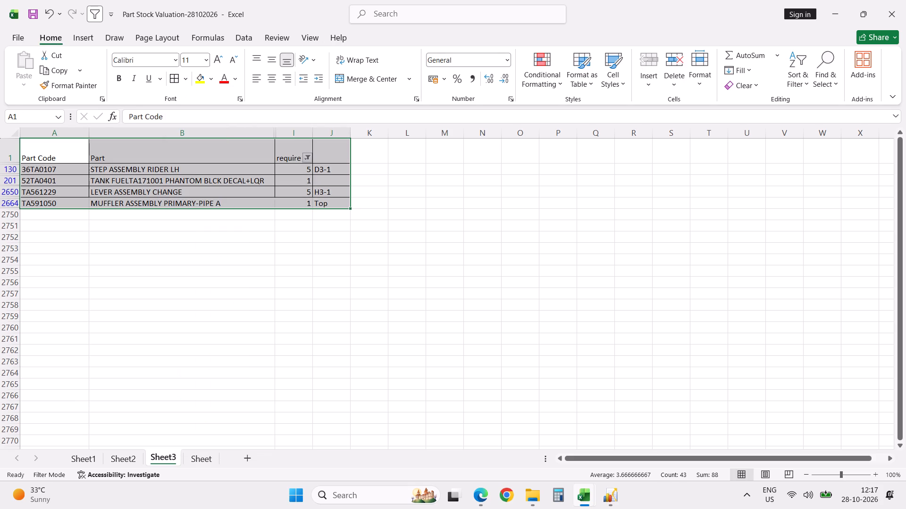
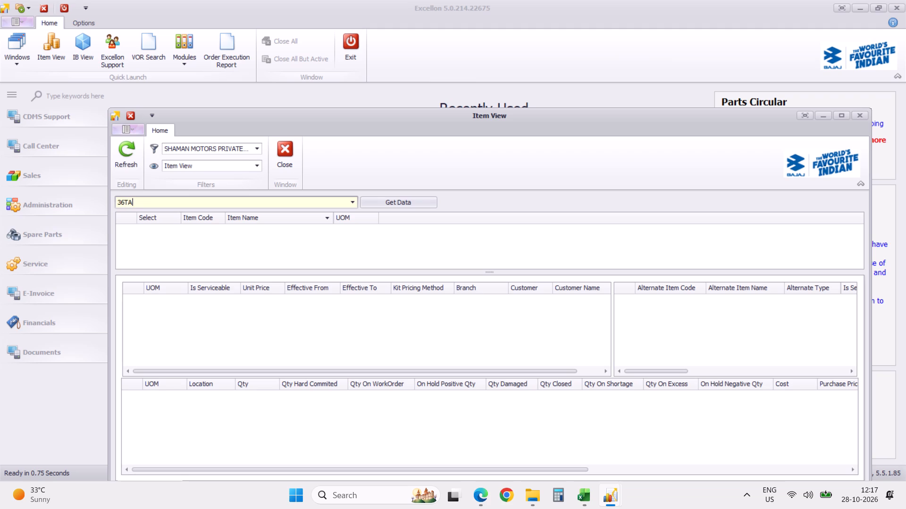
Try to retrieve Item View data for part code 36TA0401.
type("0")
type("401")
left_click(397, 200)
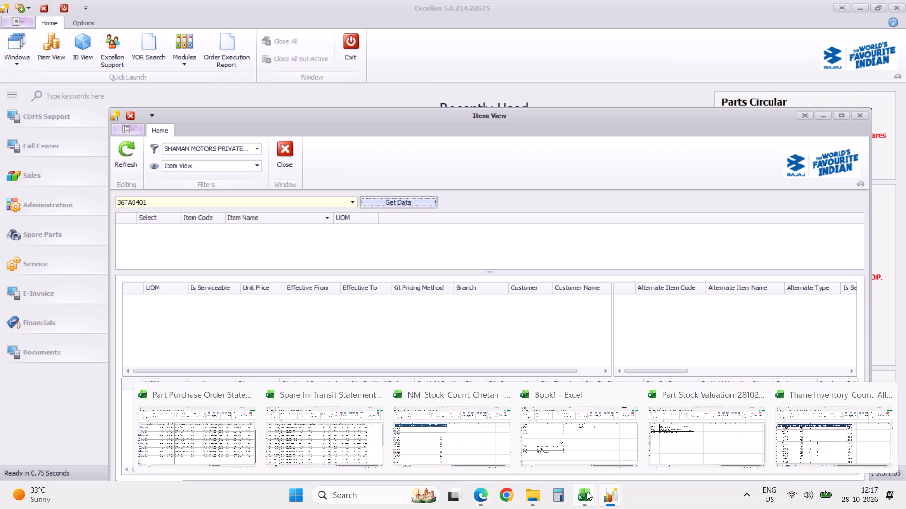
Check the tank's part code in the Part Stock Valuation workbook, then retrieve and select part 52TA0401 in Item View.
left_click(682, 427)
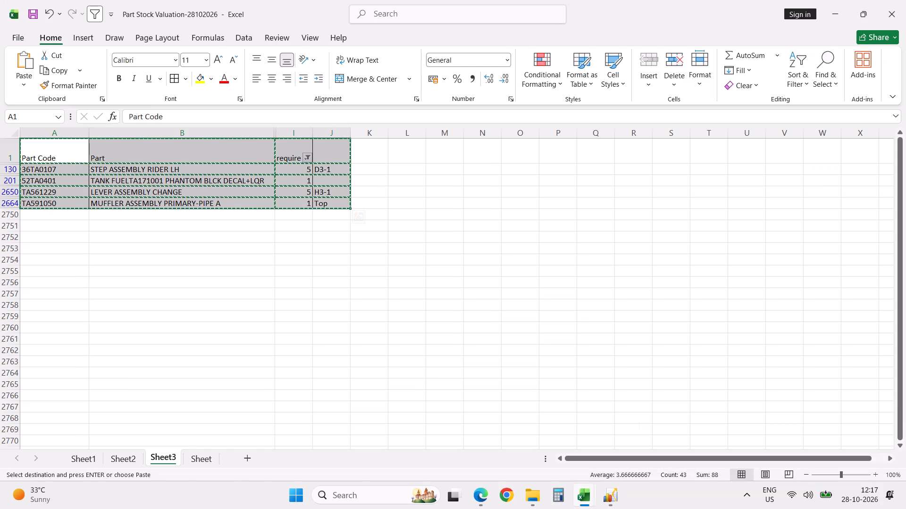
key("alt+Tab")
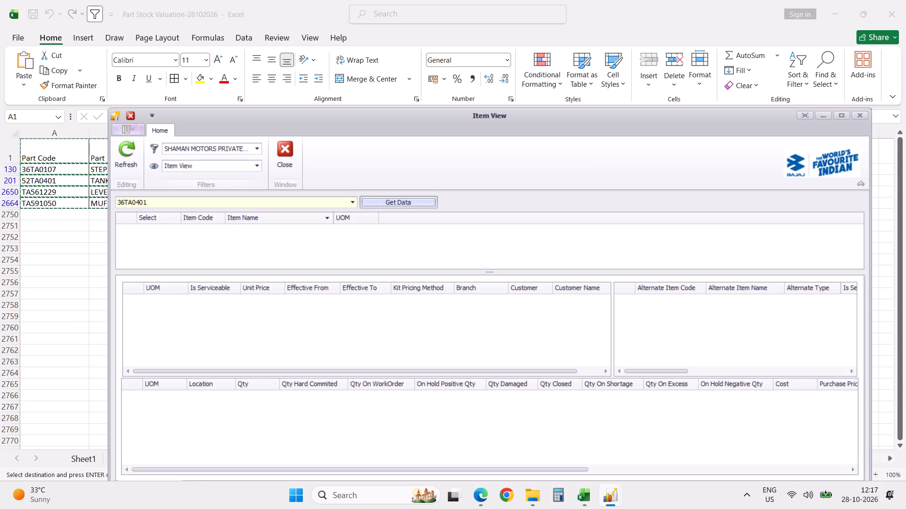
left_click(125, 201)
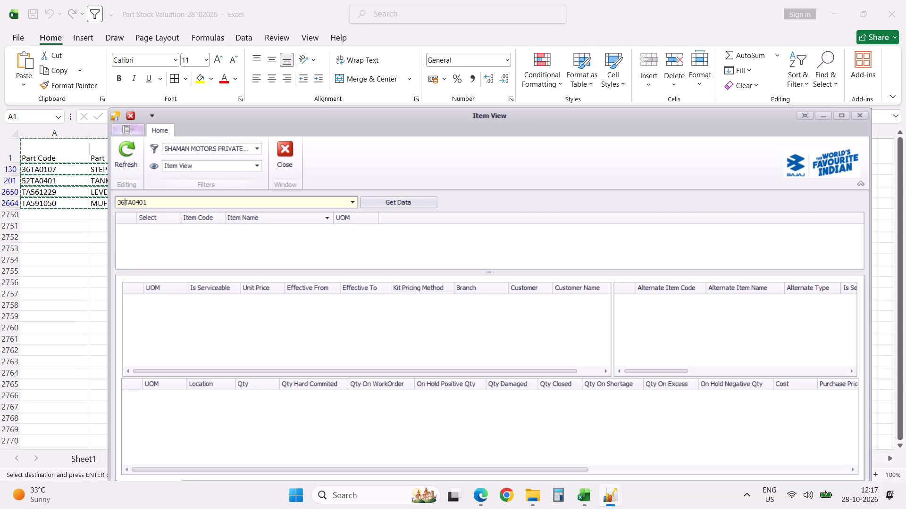
key("BackSpace")
key("BackSpace")
type("52")
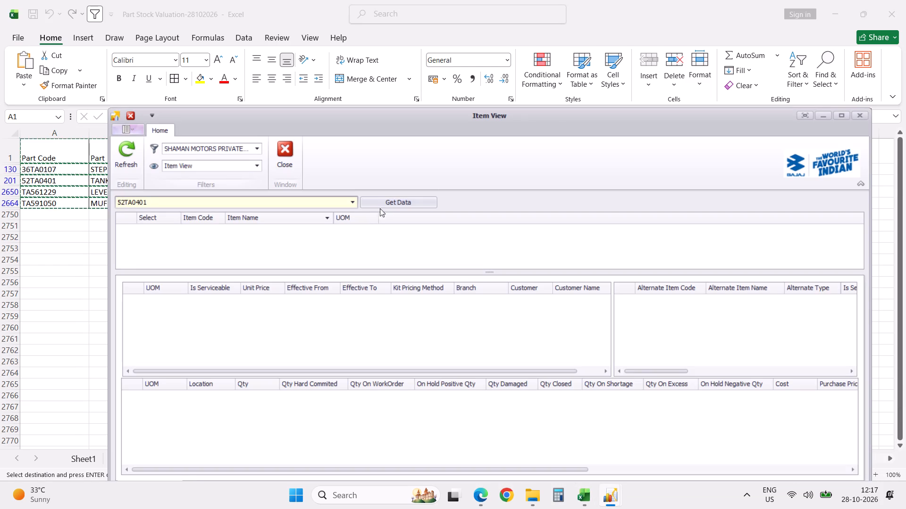
left_click(389, 206)
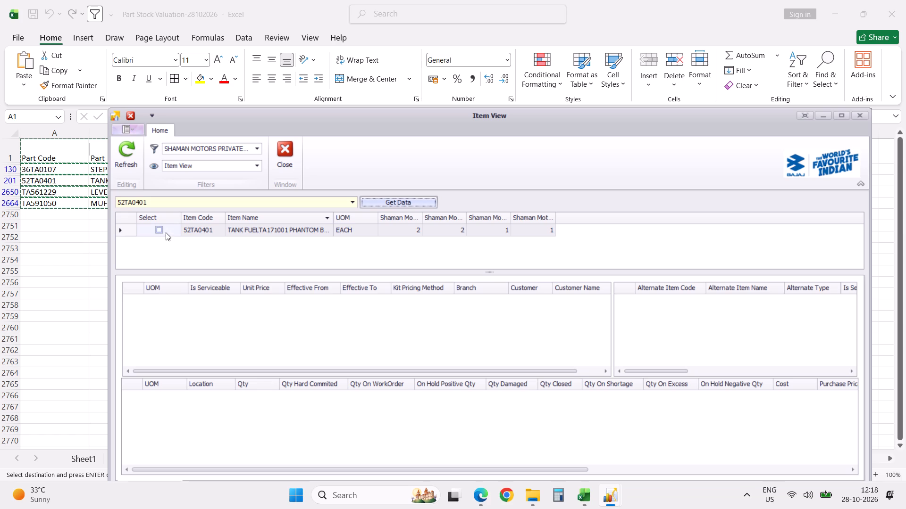
left_click(159, 230)
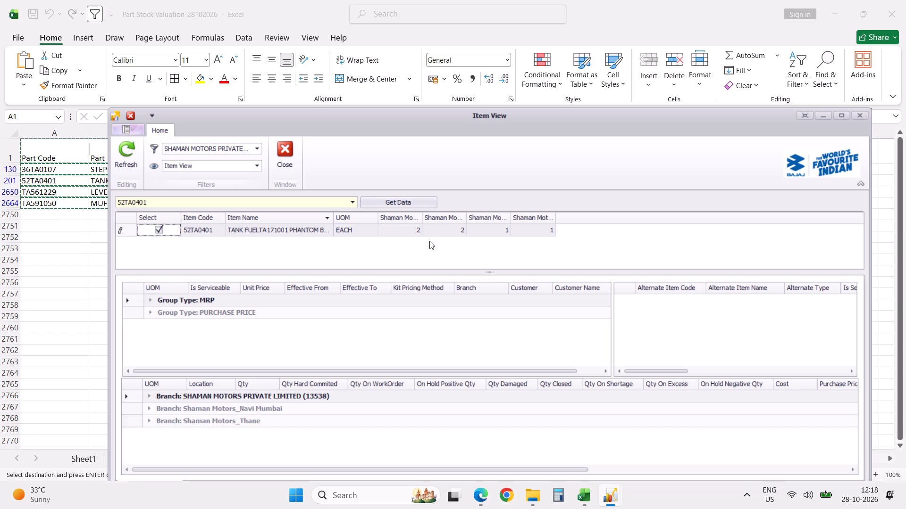
Widen the first three Shaman Motors branch quantity columns for part 52TA0401 so their headings can be read.
left_click_drag(422, 220, 456, 221)
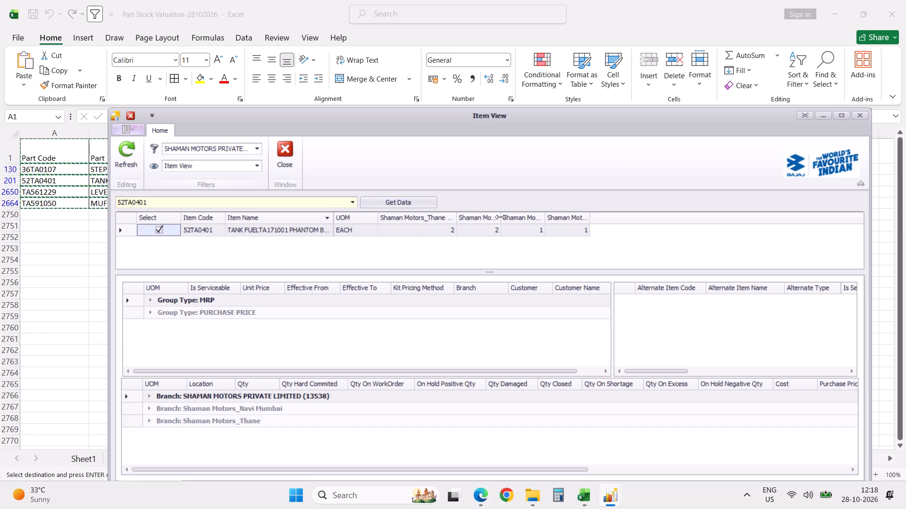
left_click_drag(500, 217, 521, 217)
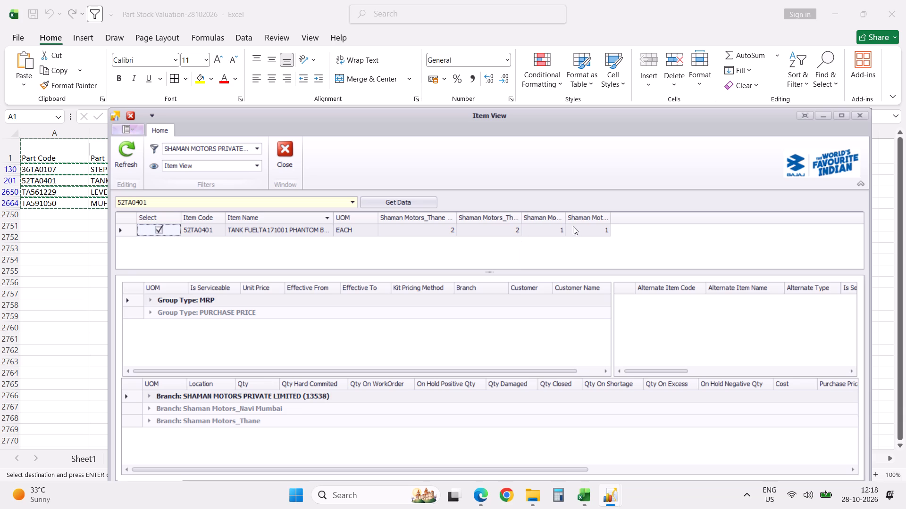
left_click_drag(566, 217, 627, 222)
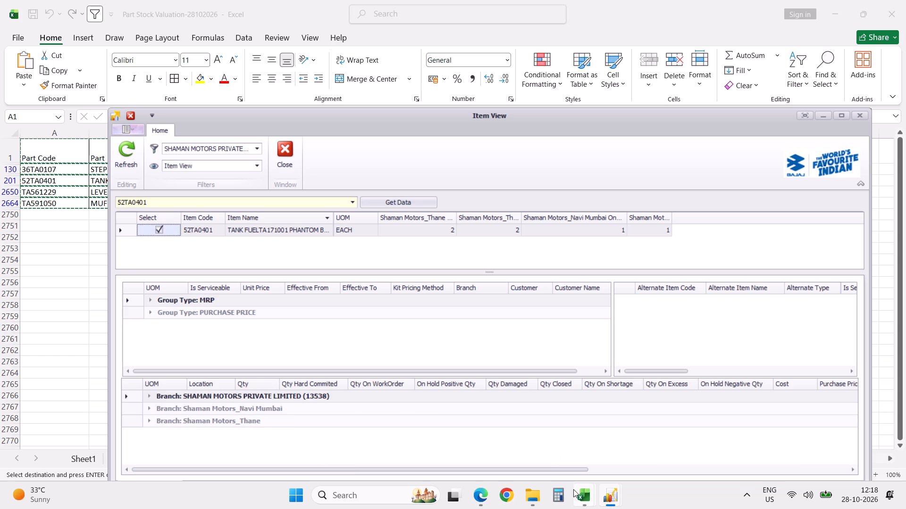
Search the NM Stock Count sheet for part 52TA0401 to check its bin location.
left_click(421, 436)
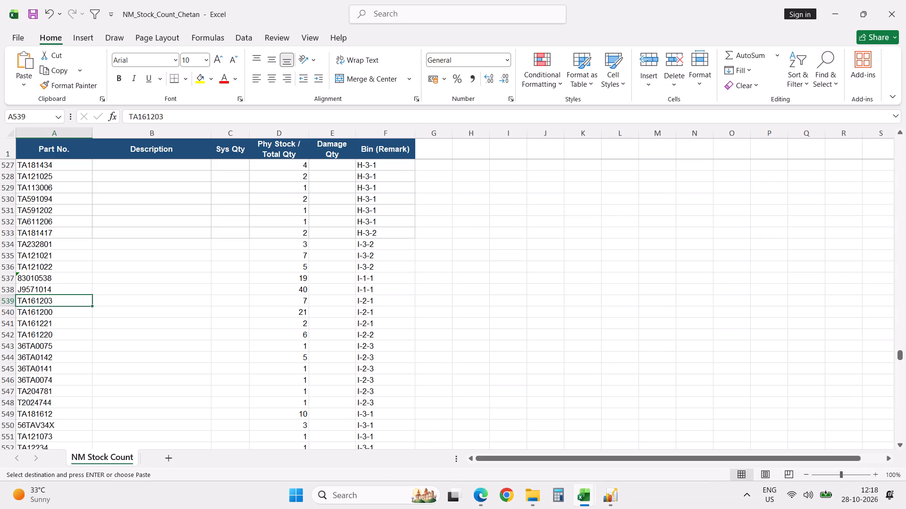
left_click(360, 328)
key("ctrl+f")
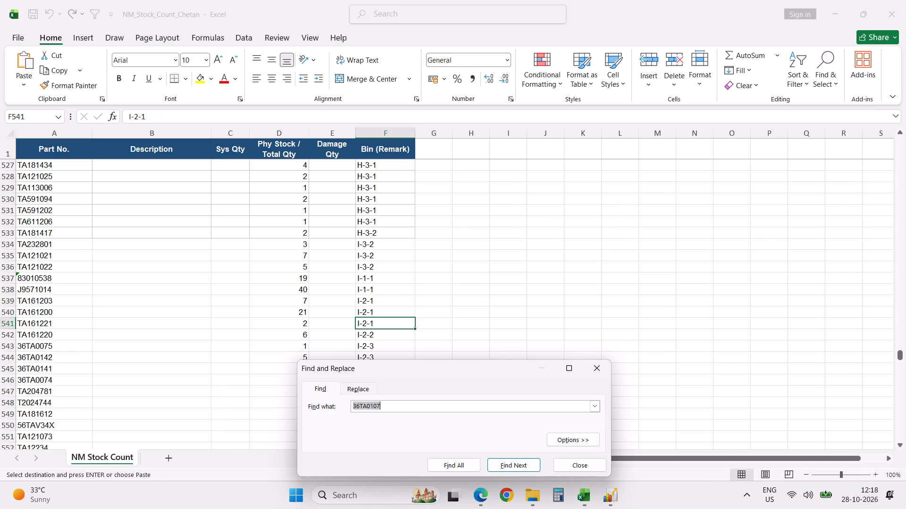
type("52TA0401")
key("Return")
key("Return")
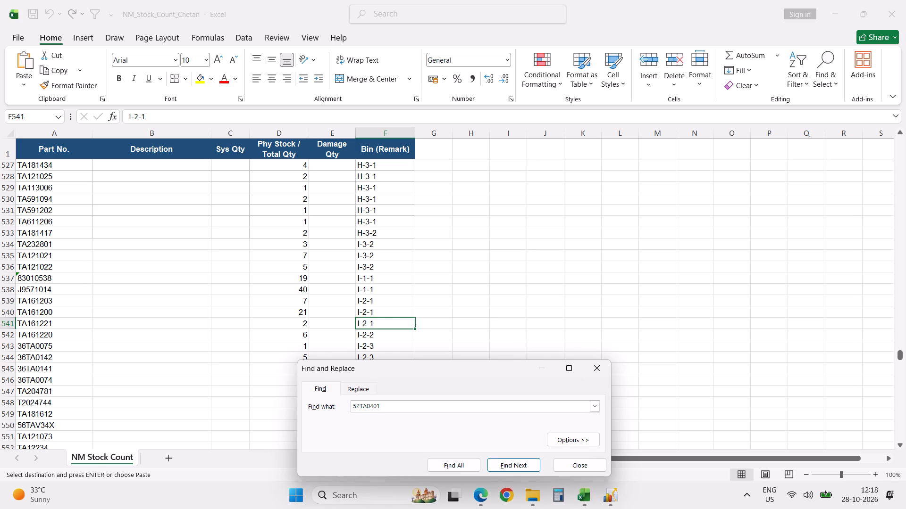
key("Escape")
Close the Item View window in Excellon and return to the NM Stock Count sheet.
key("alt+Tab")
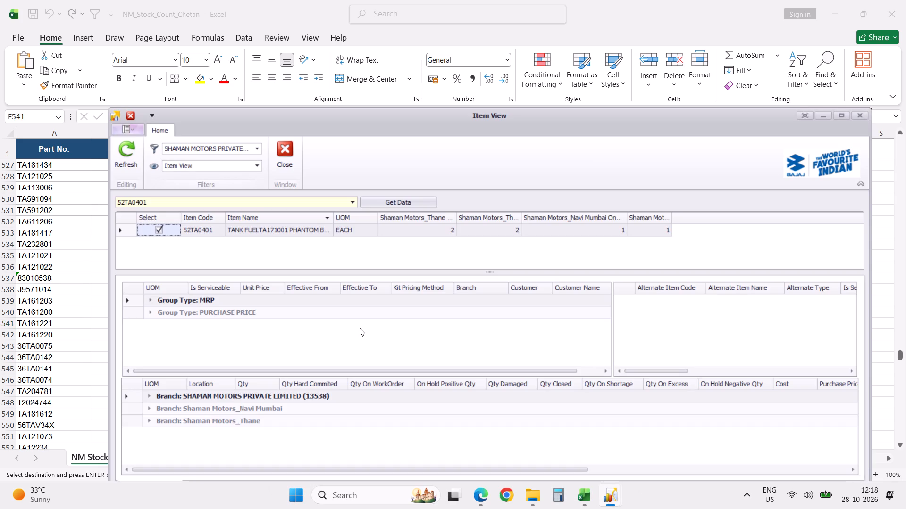
left_click(288, 151)
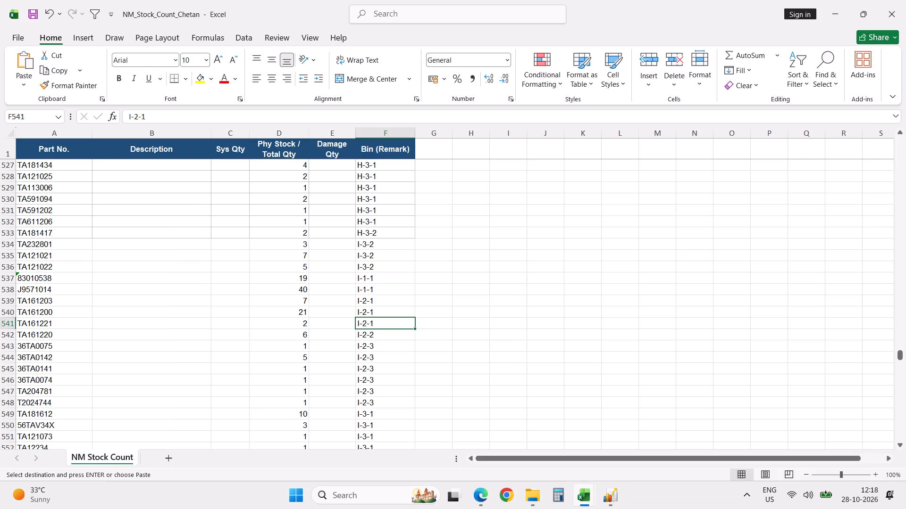
left_click(625, 330)
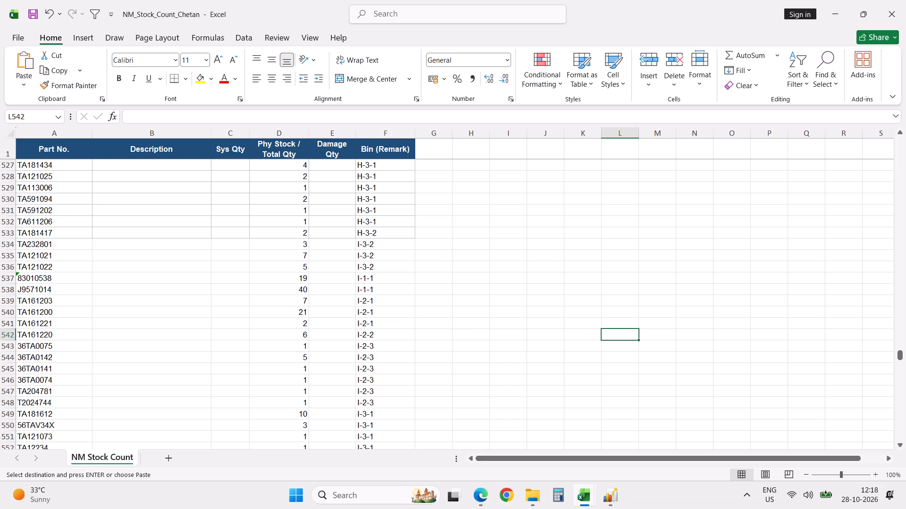
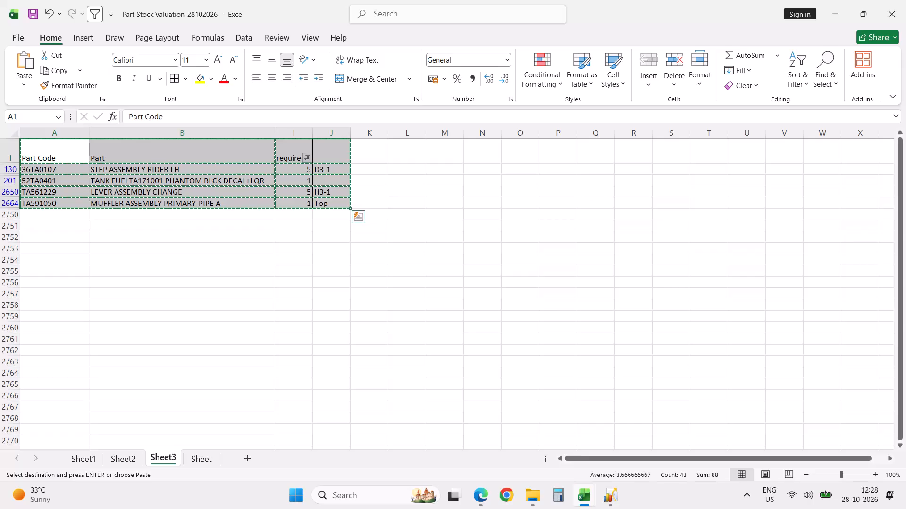
Filter the require column in Sheet3 of the Part Stock Valuation workbook to show only parts with quantity 5.
left_click(625, 330)
left_click(625, 330)
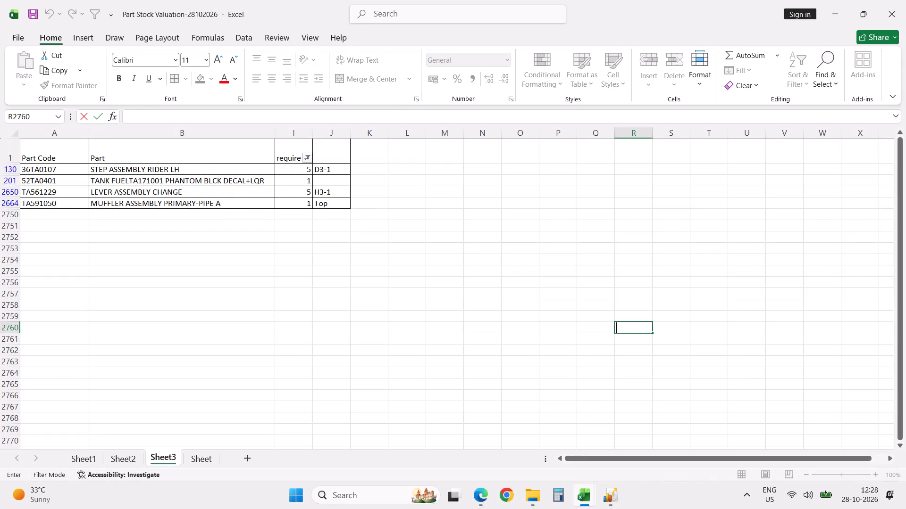
left_click(309, 154)
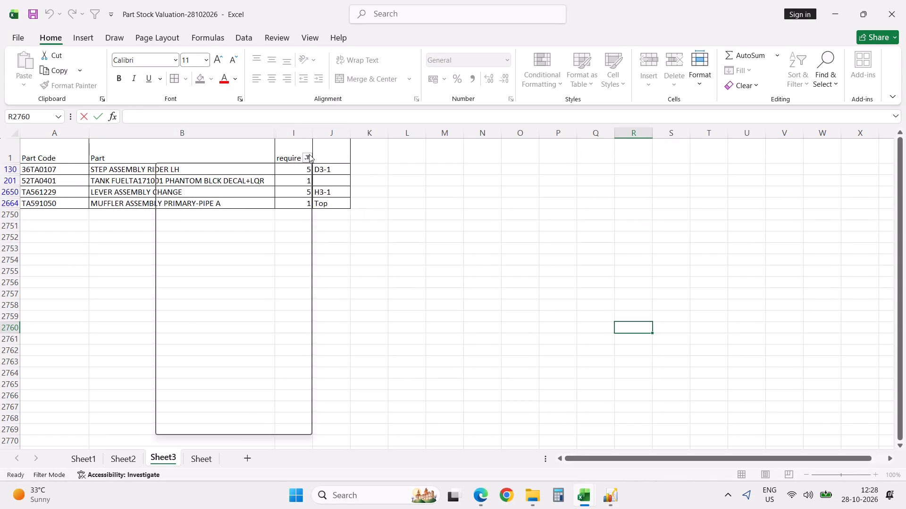
left_click(210, 312)
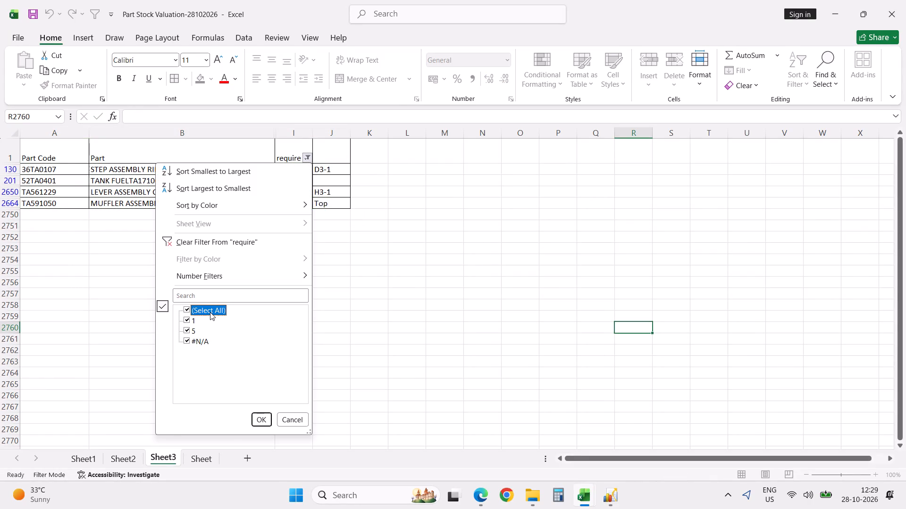
left_click(210, 312)
left_click(210, 312)
left_click(187, 331)
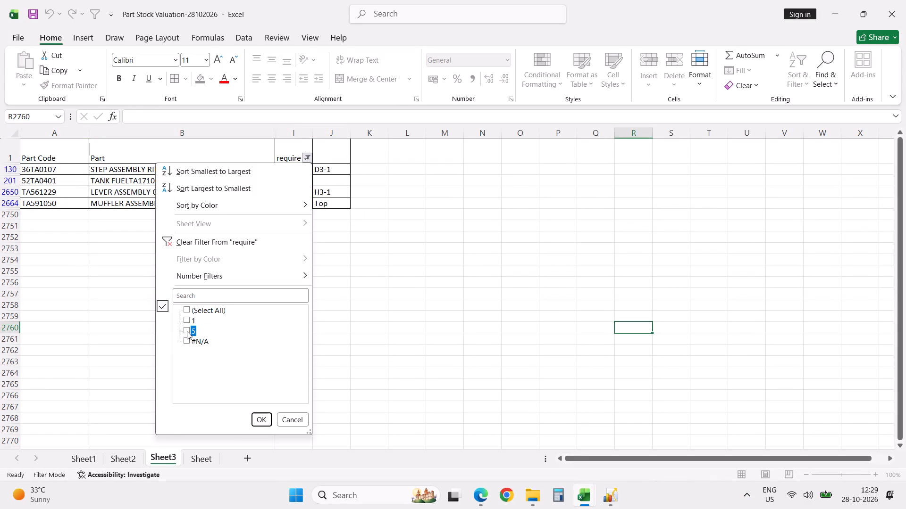
left_click(259, 419)
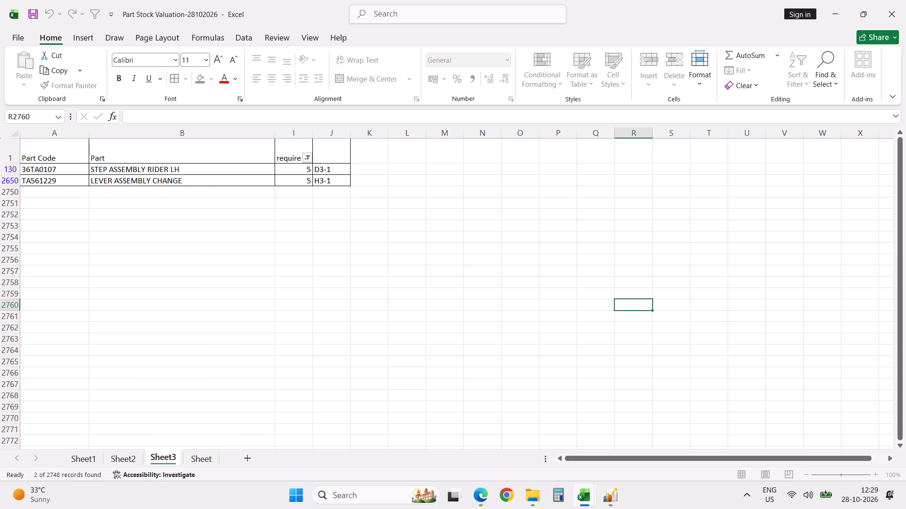
Select the filtered parts list together with its header row, starting from the Part Code heading.
left_click(64, 158)
key("shift+Down")
key("shift+Right")
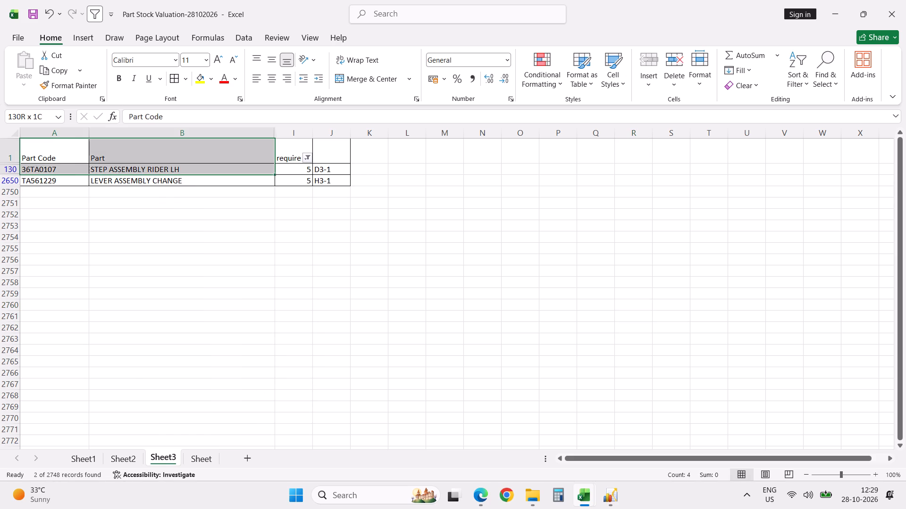
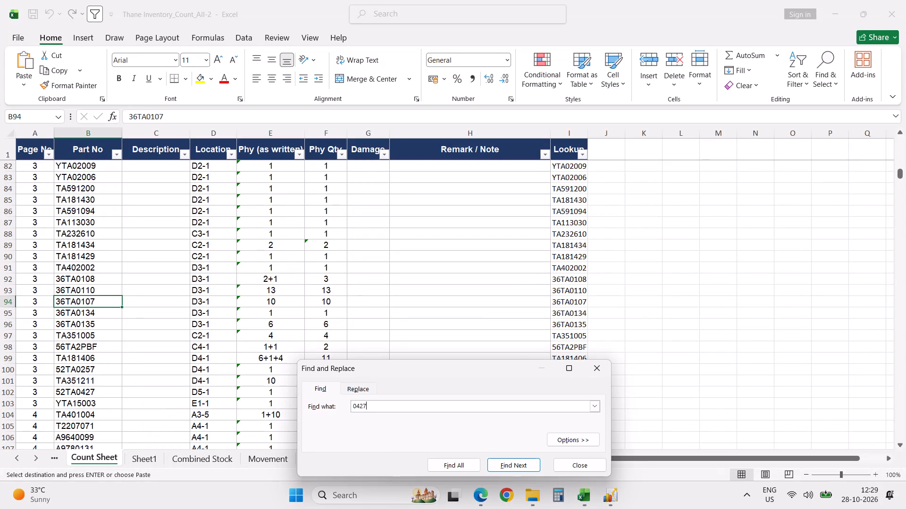
Search the Thane inventory Count Sheet for every part number containing 0427 to check its locations and quantities.
key("Return")
key("Escape")
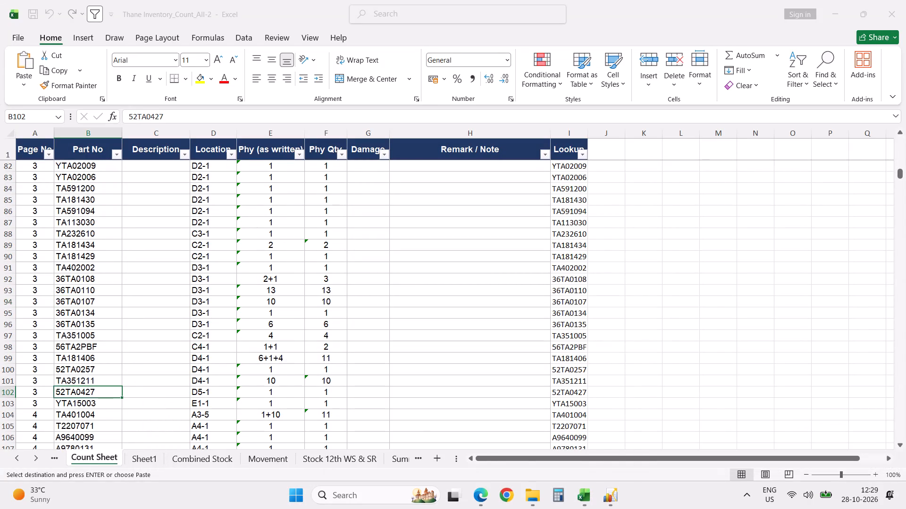
key("ctrl+f")
key("Return")
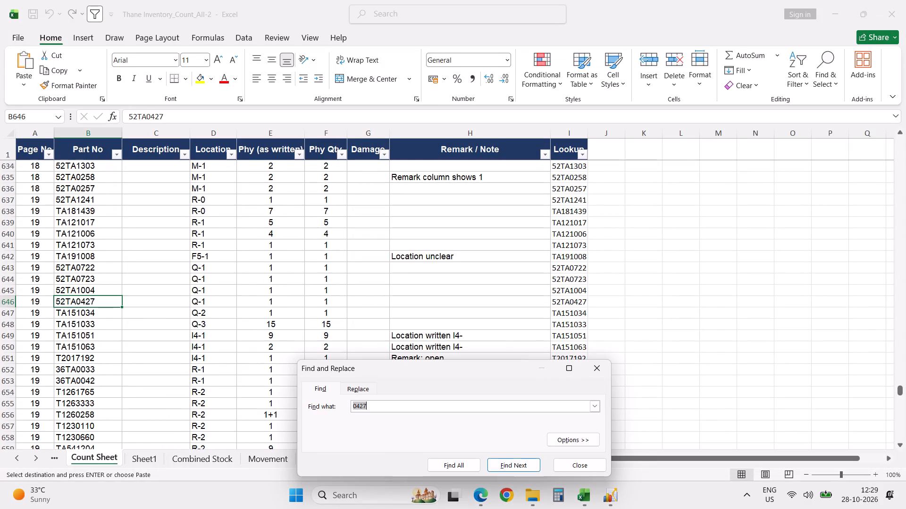
key("Return")
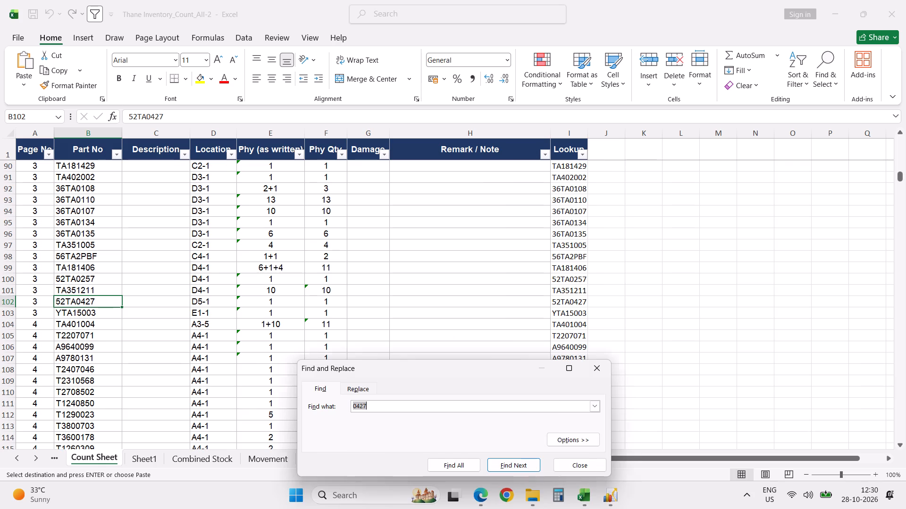
key("Escape")
Close the Thane Inventory_Count_All-2 workbook and return to the Part Stock Valuation workbook.
left_click(905, 6)
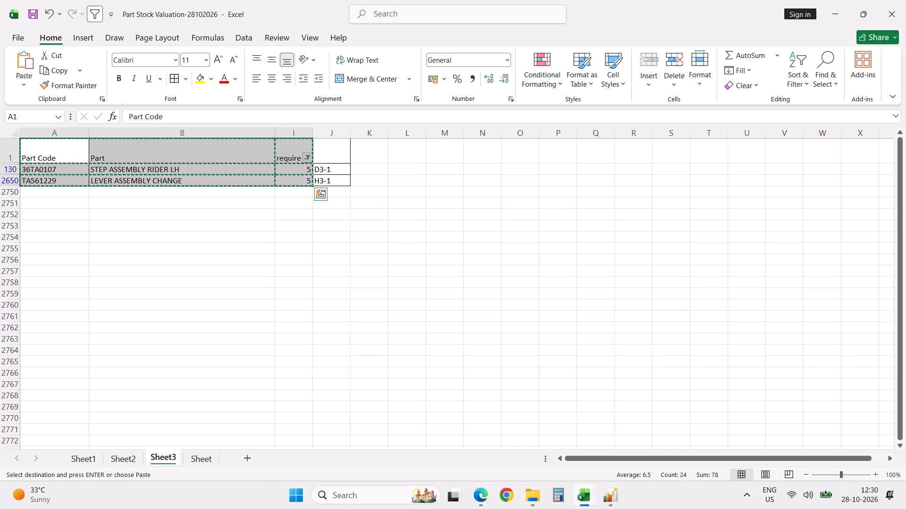
Save the Part Stock Valuation-28102026 workbook, accepting its references to unsaved documents.
key("ctrl+s")
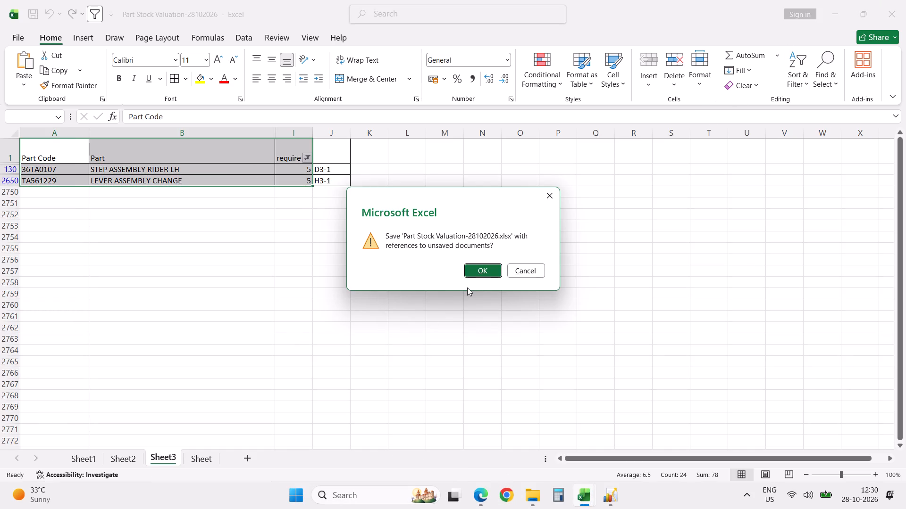
left_click(480, 278)
left_click(483, 272)
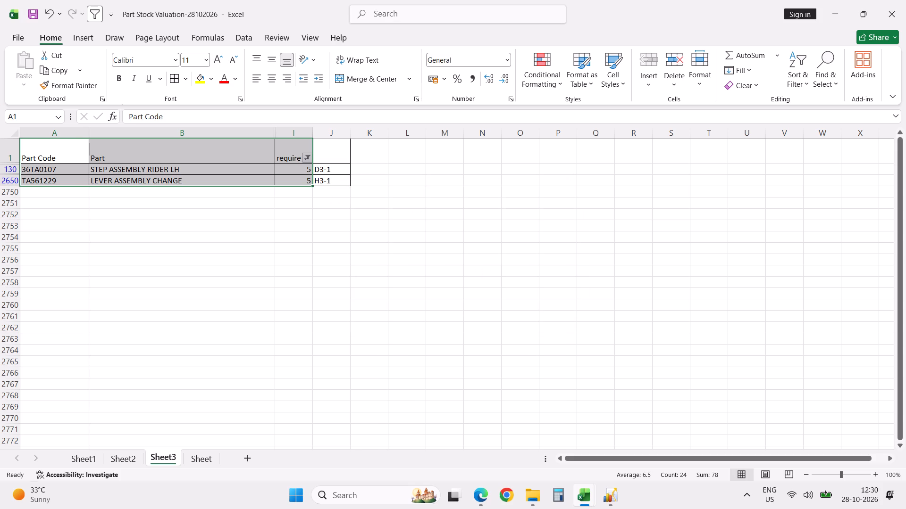
Switch to Excellon and exit the application, agreeing to quit.
left_click(606, 494)
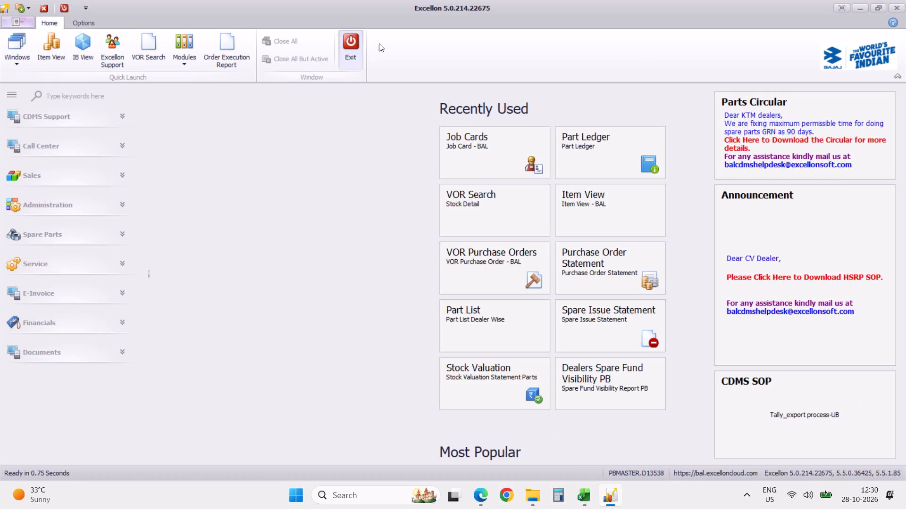
left_click(354, 41)
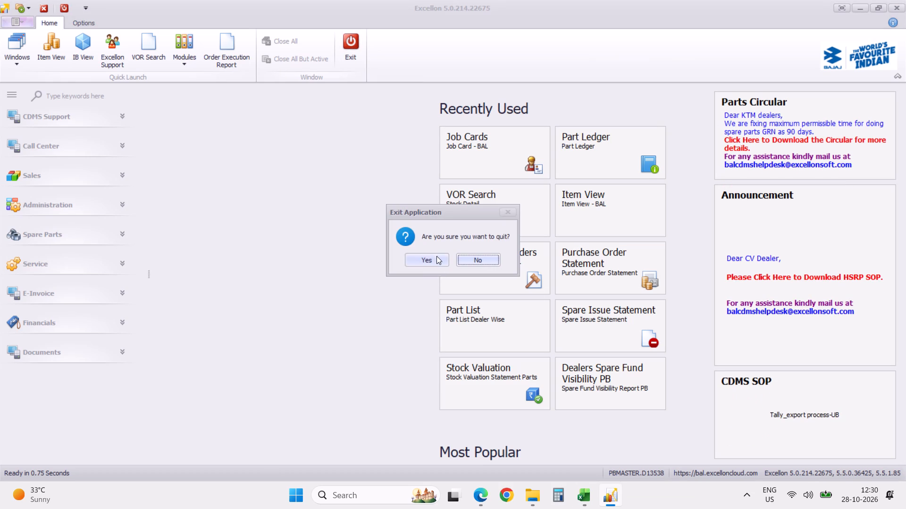
left_click(436, 255)
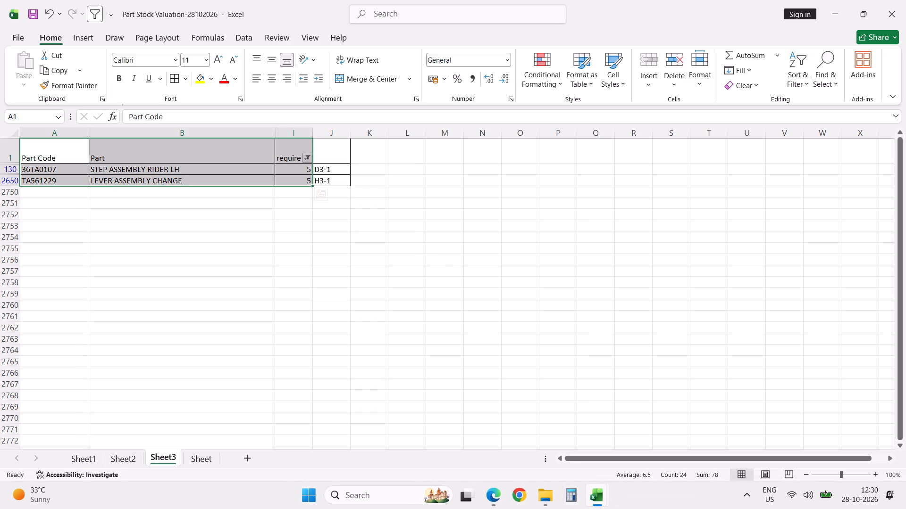
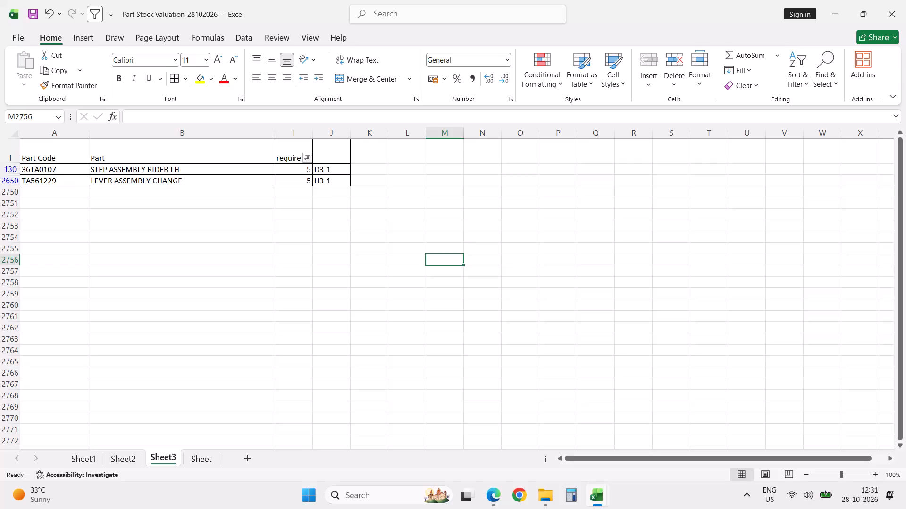
Compare the summary sheets and delete Sheet1, which holds the Sum of Net Value pivot, from the workbook.
left_click(135, 459)
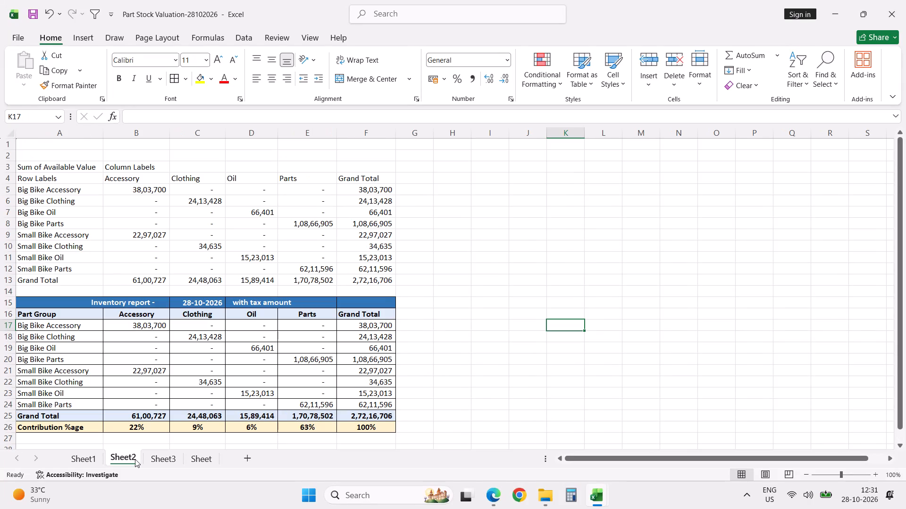
left_click(213, 460)
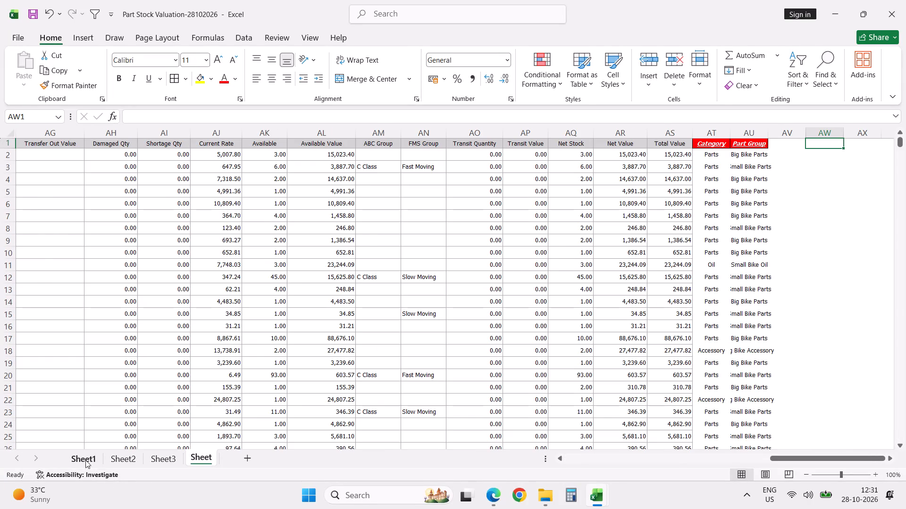
left_click(84, 455)
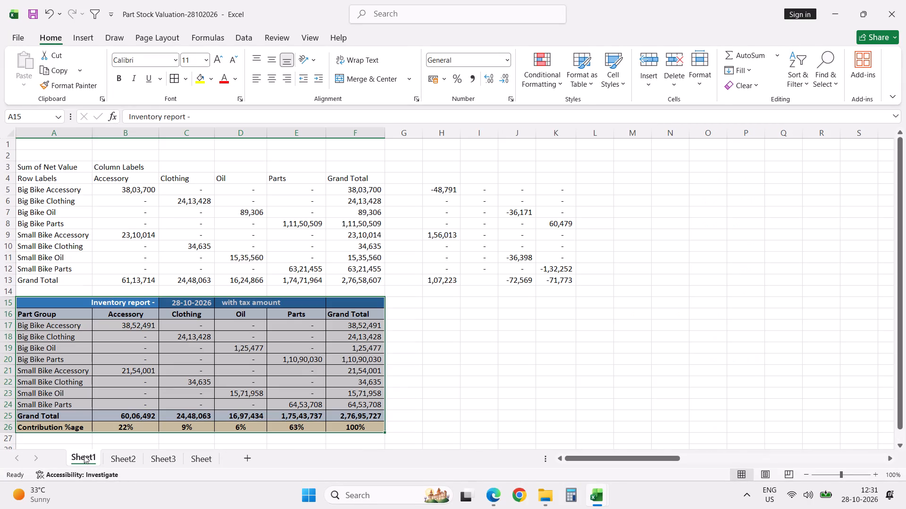
left_click(121, 456)
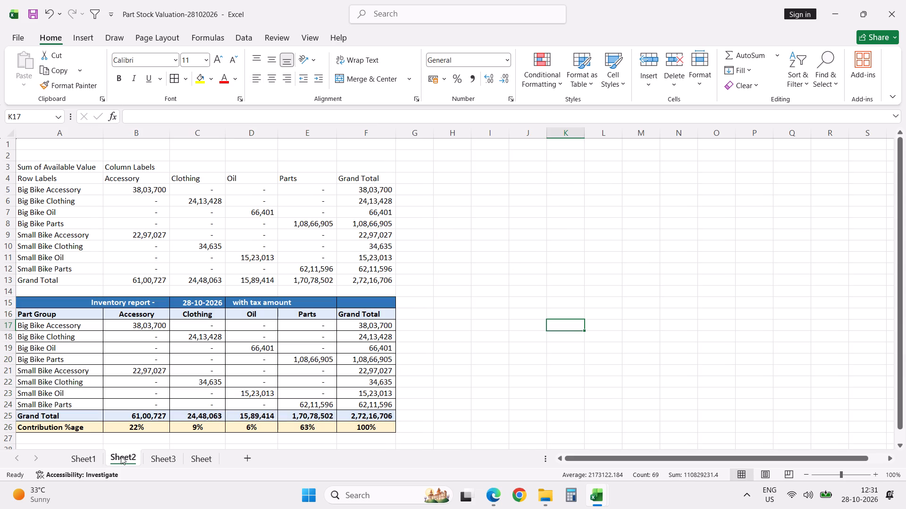
left_click(75, 463)
right_click(75, 463)
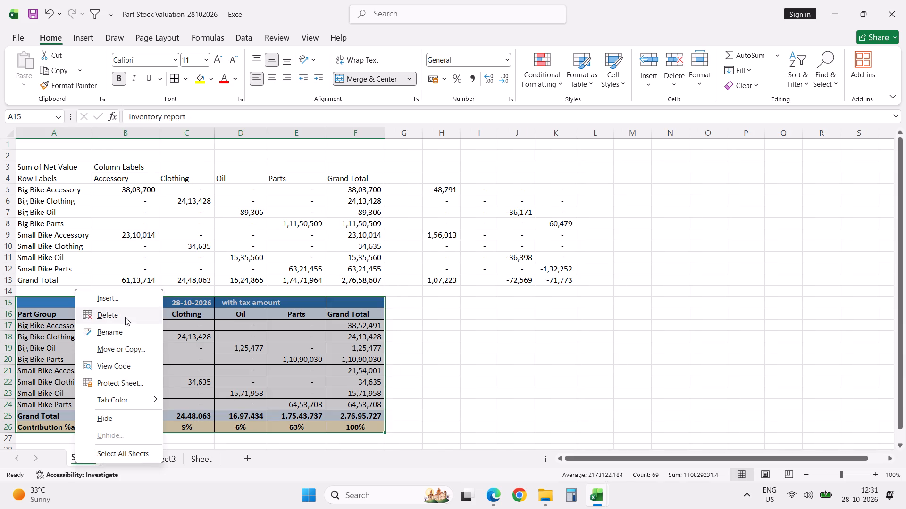
left_click(125, 317)
left_click(477, 269)
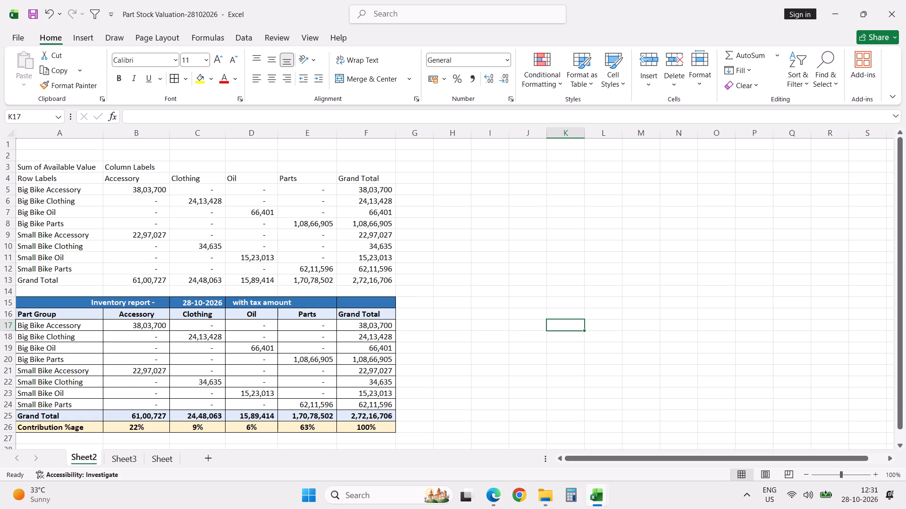
Remove the filter from the parts list on Sheet3 so all rows are shown.
left_click(162, 460)
left_click(133, 461)
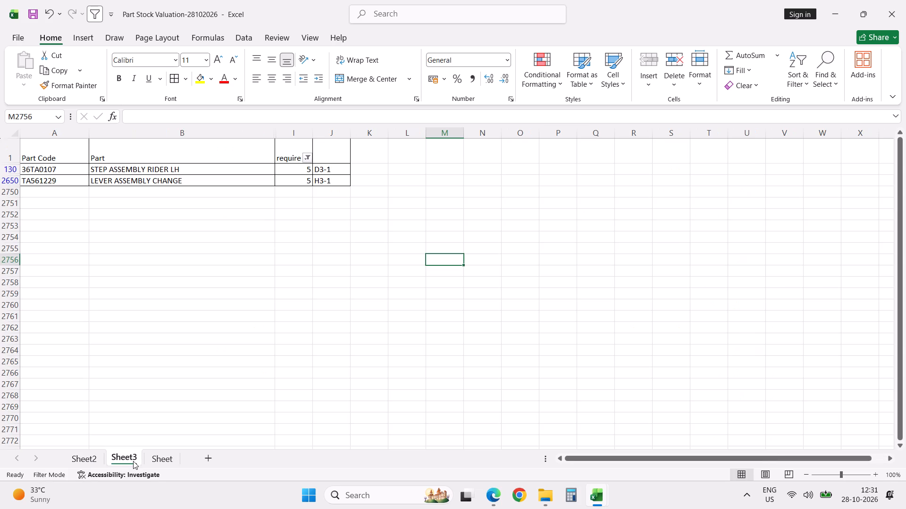
left_click(312, 325)
key("alt+d")
type("ff")
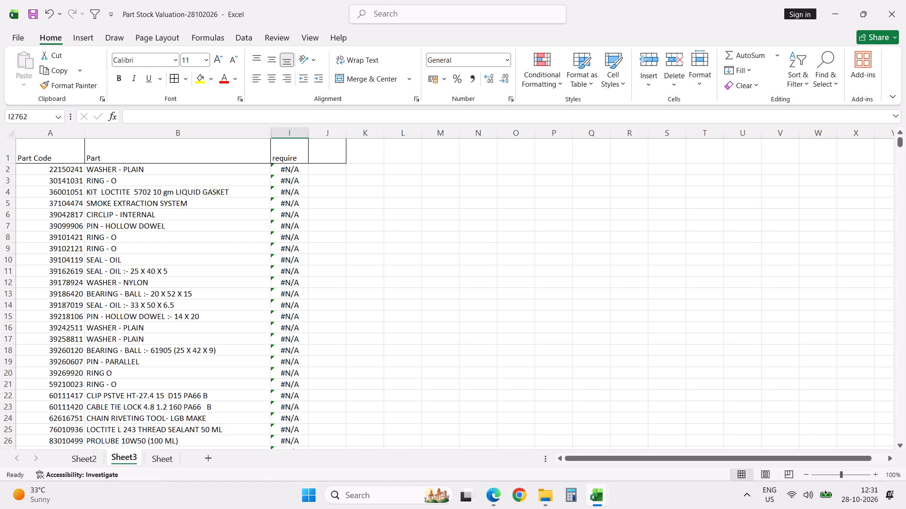
Unhide the branch stock and Total columns hidden between Part and require on Sheet3.
left_click(226, 133)
key("shift+Right")
key("shift+Right")
right_click(226, 133)
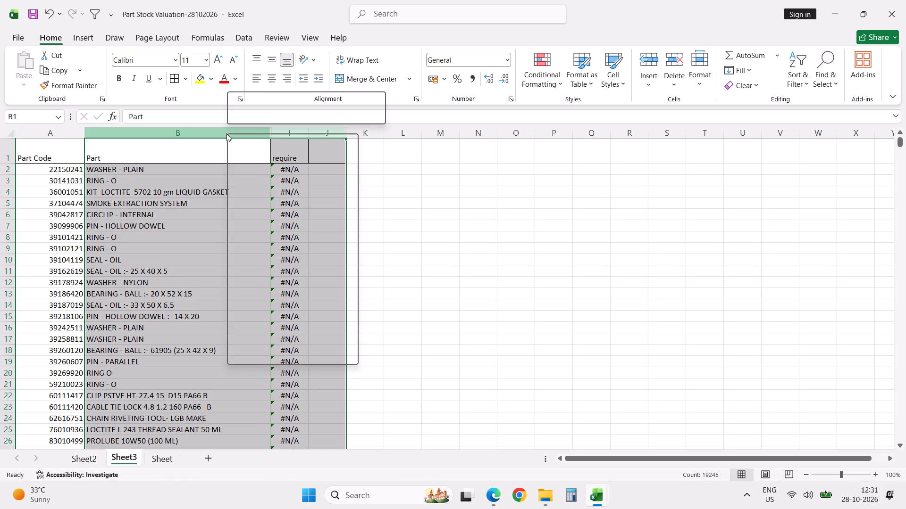
left_click(314, 356)
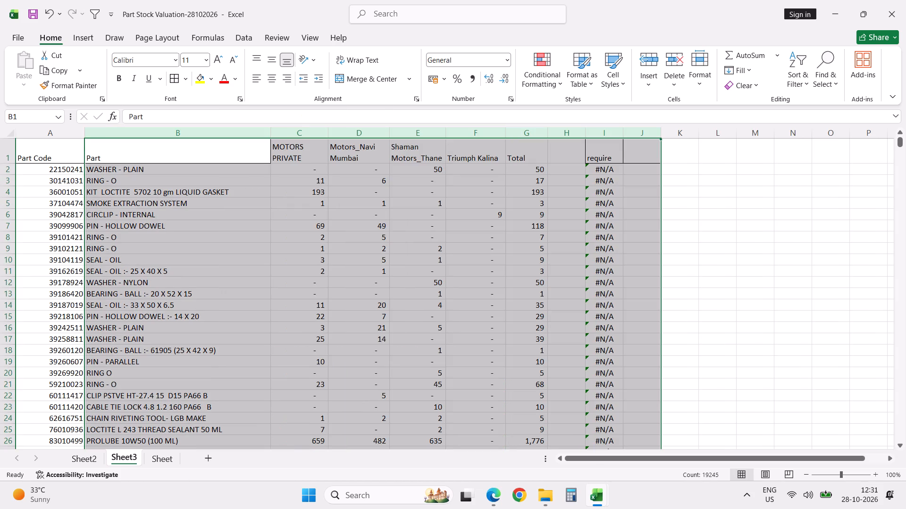
left_click(314, 356)
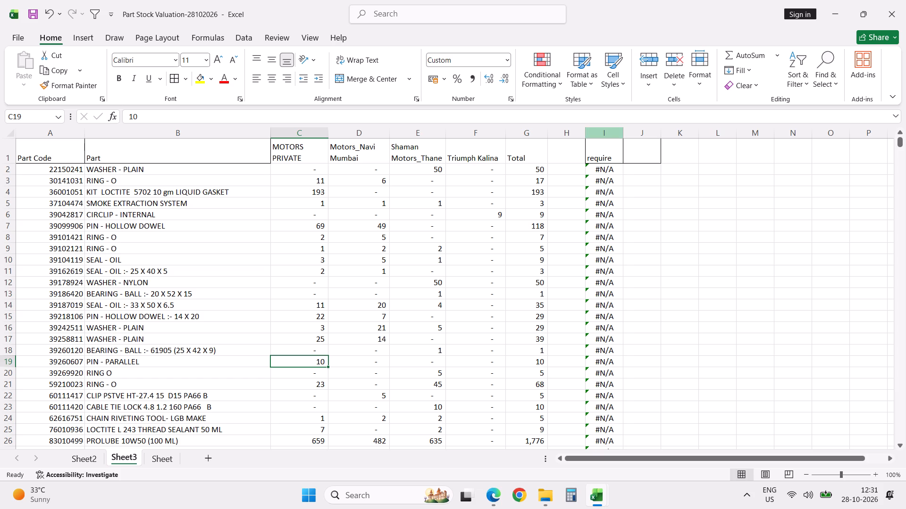
Delete the require column from Sheet3.
left_click(603, 132)
key("ctrl+minus")
left_click(576, 268)
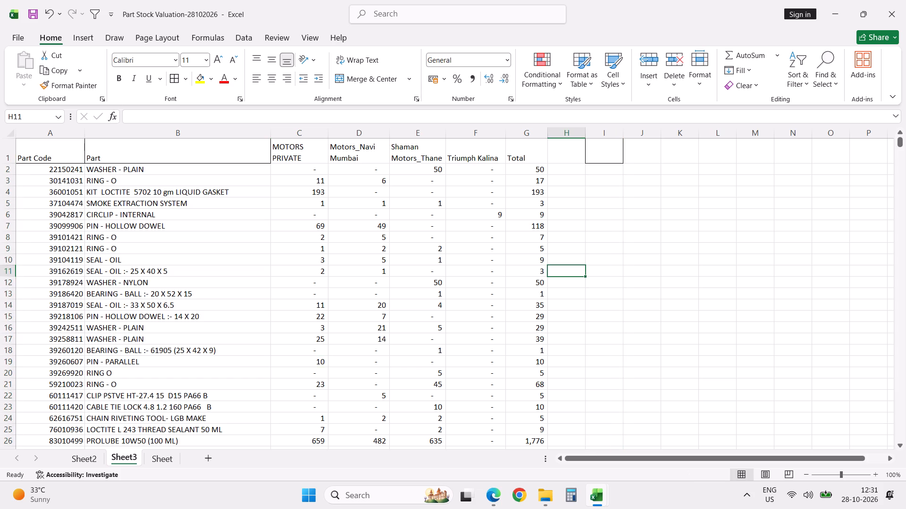
Add filters to the header row of the parts list, from Part Code through Total.
left_click(54, 157)
key("alt+d")
type("ff")
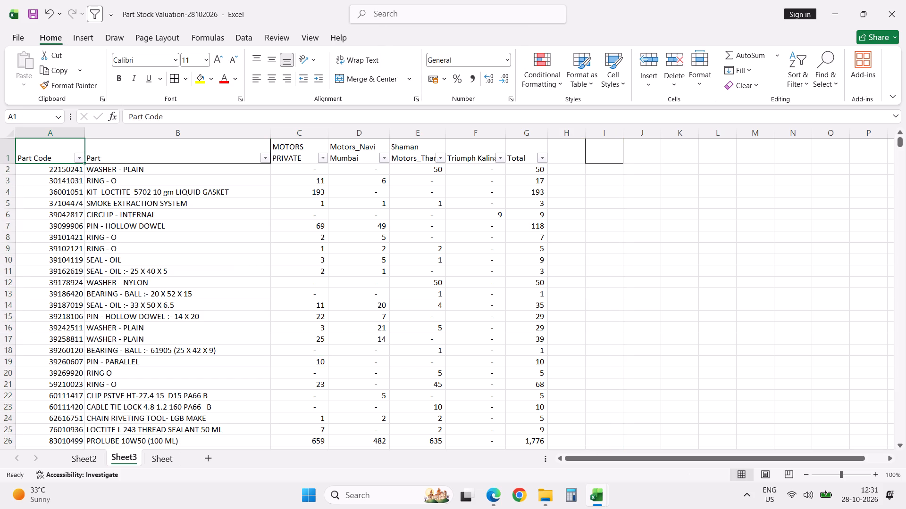